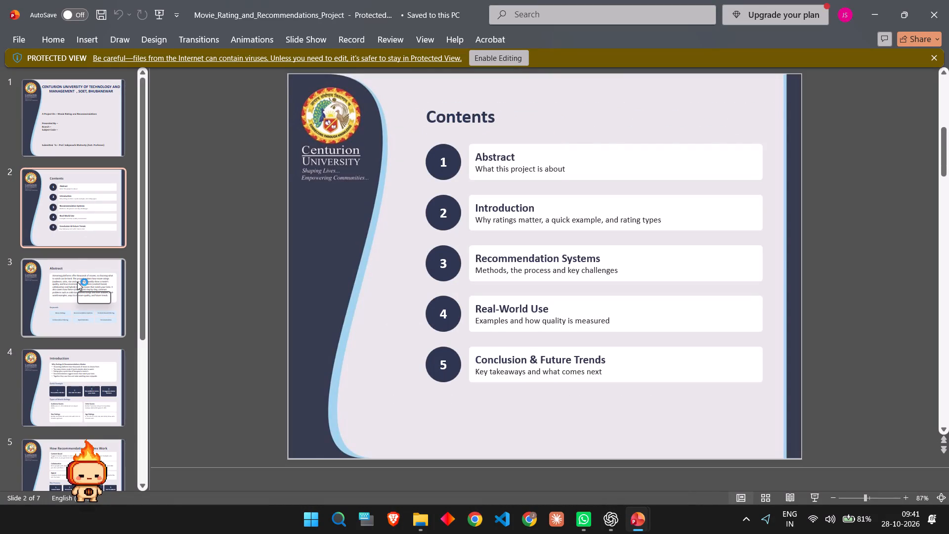
# Review the Contents, Abstract and Introduction slides and the remaining slide thumbnails of the Movie_Rating_and_Recommendations_Project presentation.
pyautogui.click(77, 282)
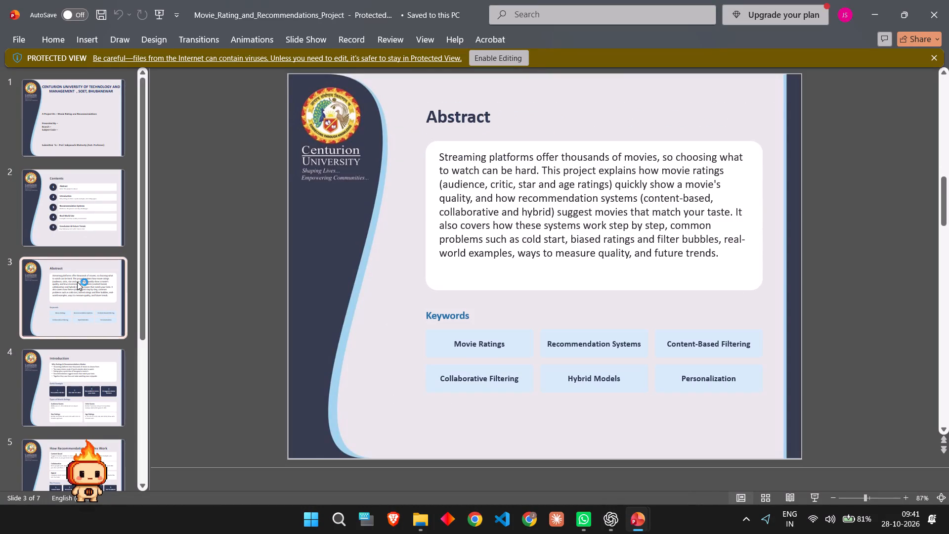
pyautogui.scroll(-6, 73, 301)
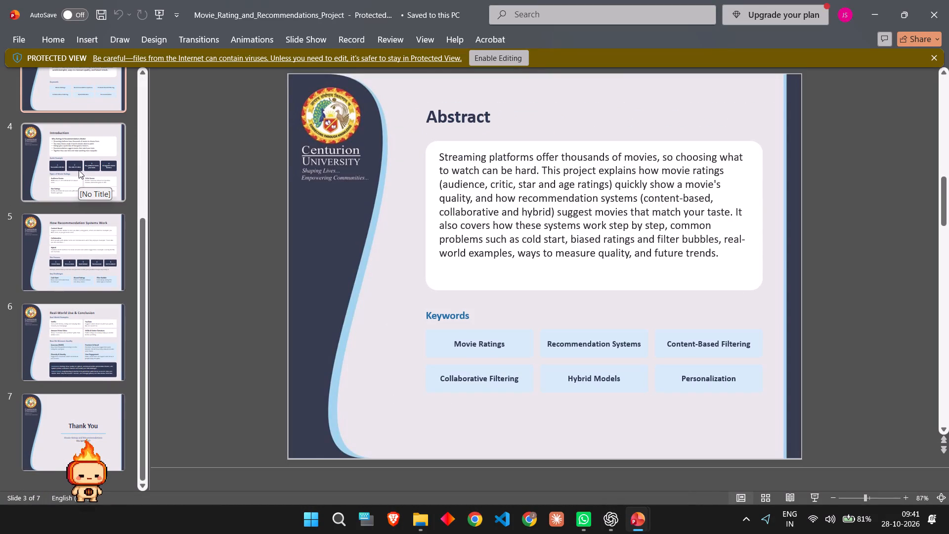
pyautogui.scroll(3, 79, 170)
pyautogui.scroll(7, 94, 265)
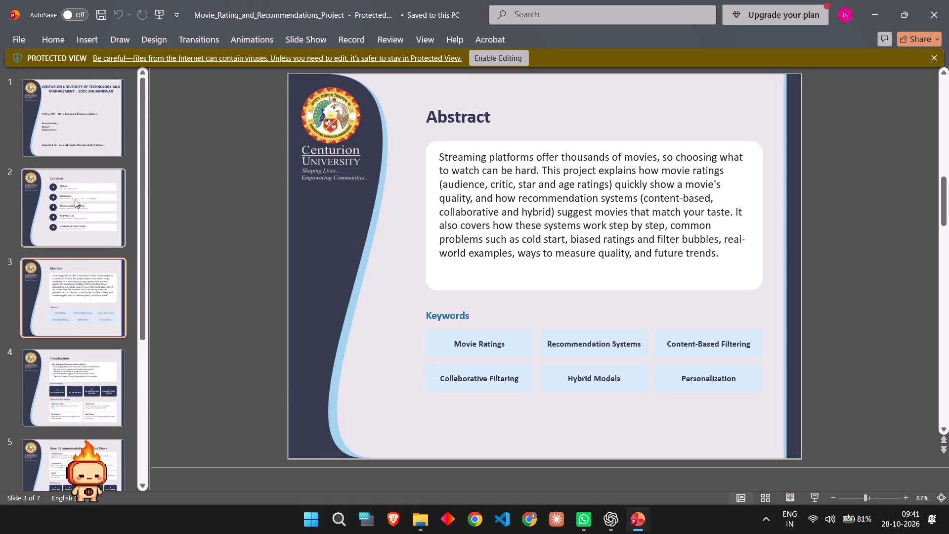
pyautogui.click(74, 199)
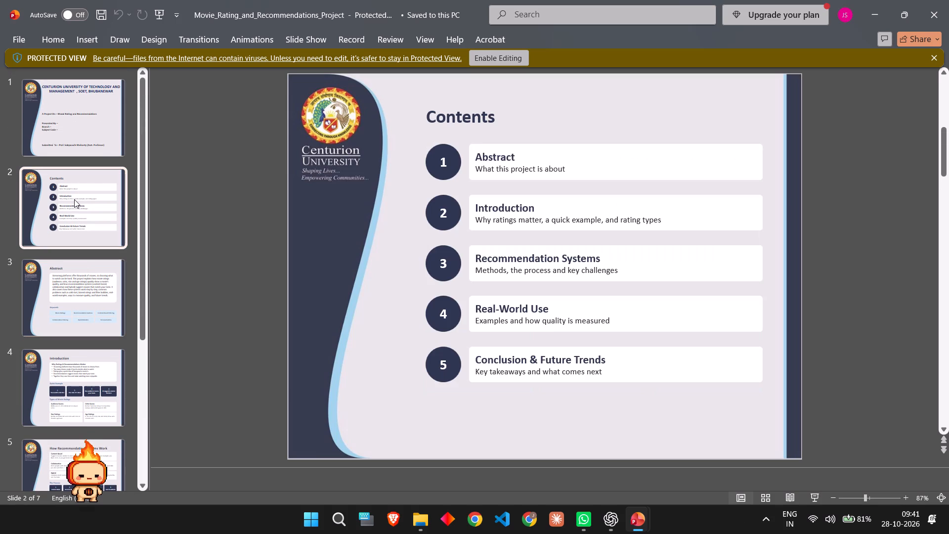
pyautogui.click(71, 299)
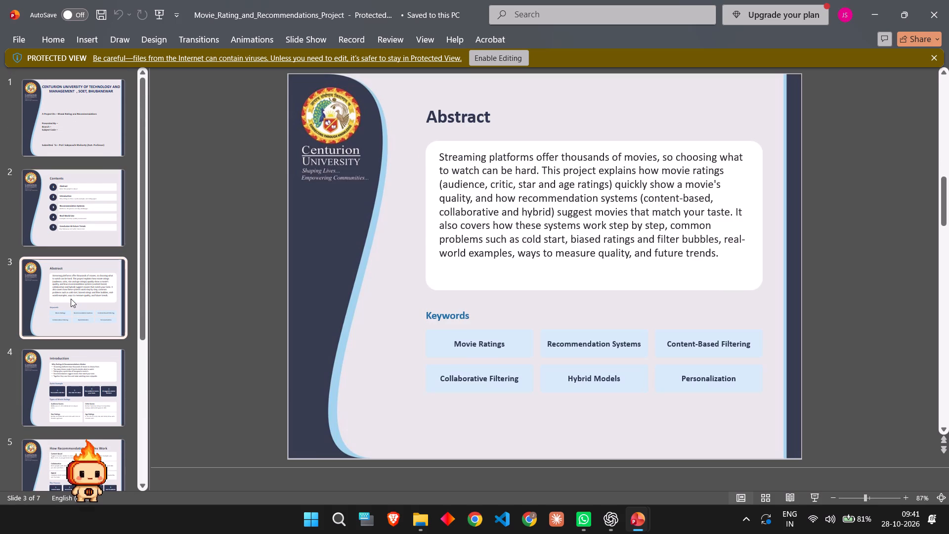
pyautogui.click(67, 375)
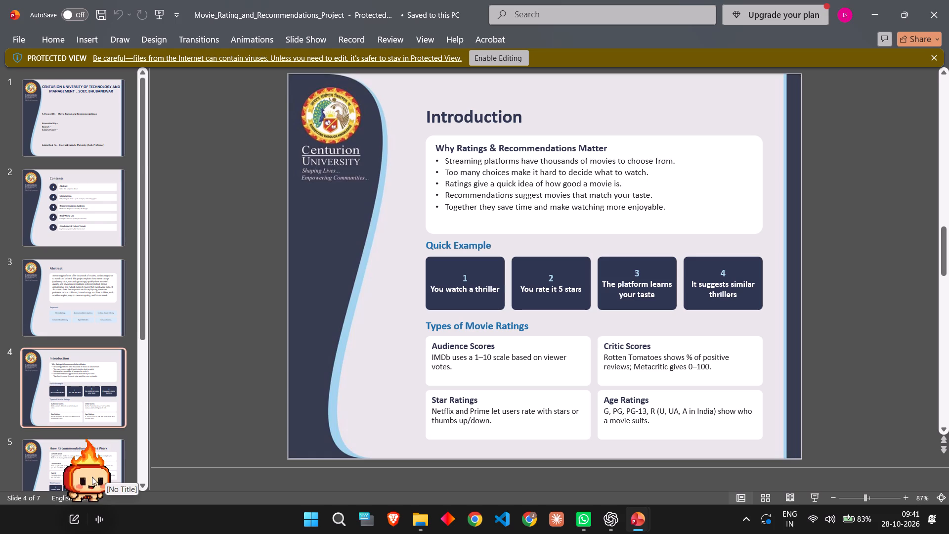
pyautogui.scroll(-1, 81, 369)
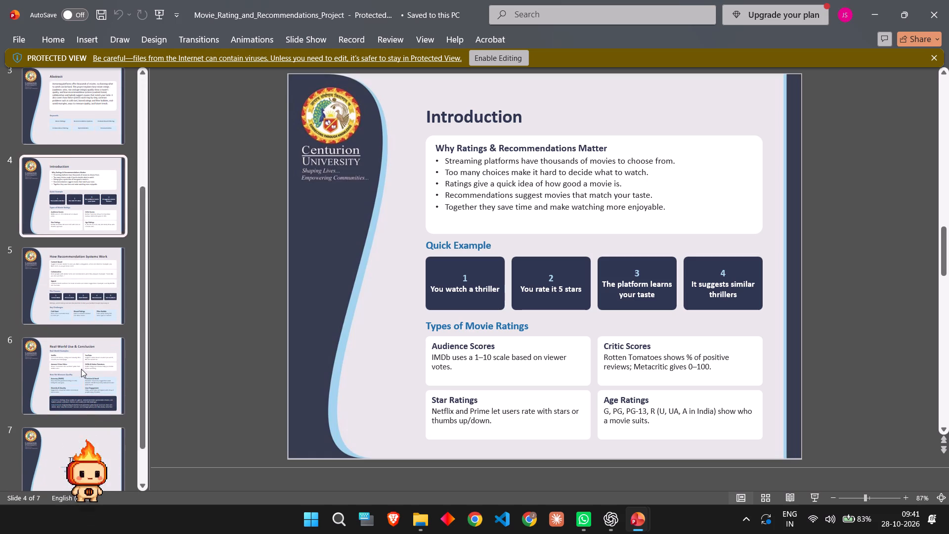
pyautogui.scroll(-1, 81, 369)
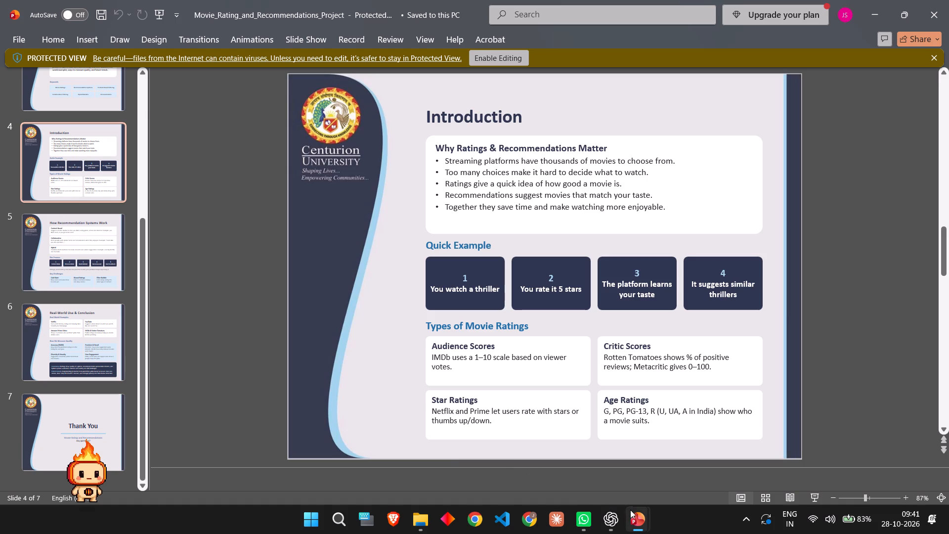
# Switch to the movie dashboard presentation and examine its slides on running the project in VS Code and the recommendation method.
pyautogui.click(580, 477)
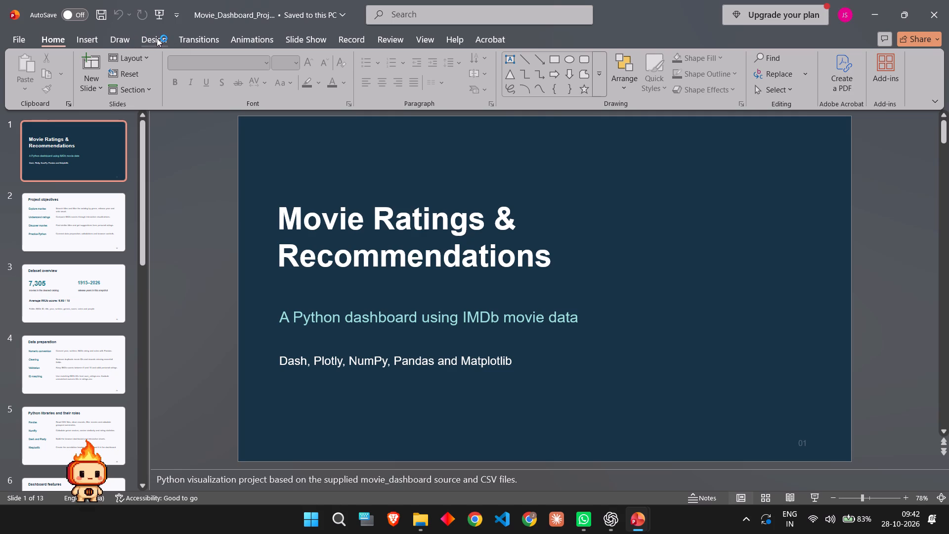
pyautogui.scroll(-19, 76, 285)
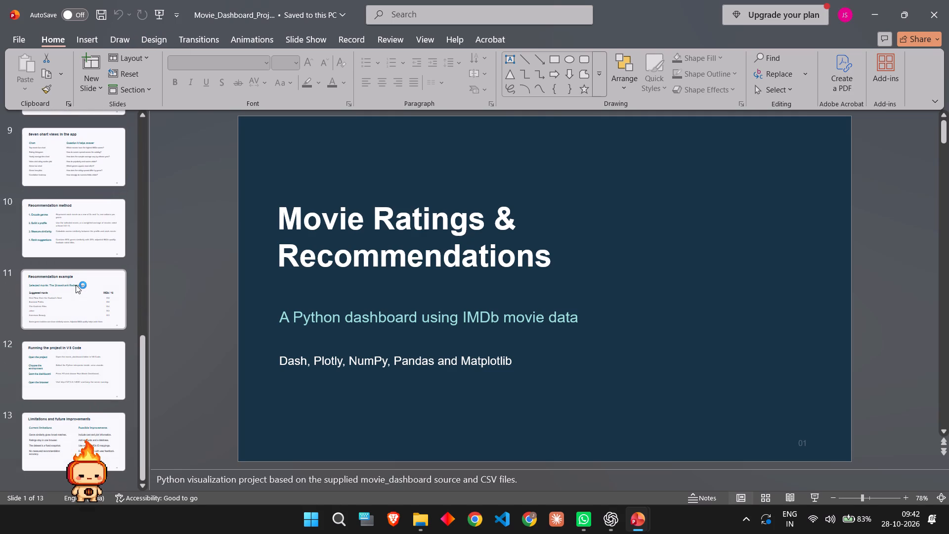
pyautogui.click(49, 368)
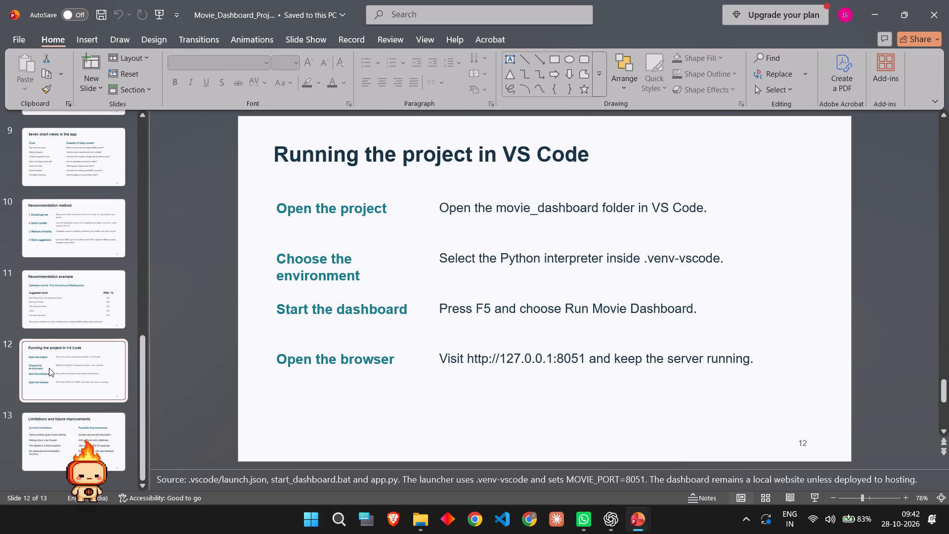
pyautogui.click(88, 222)
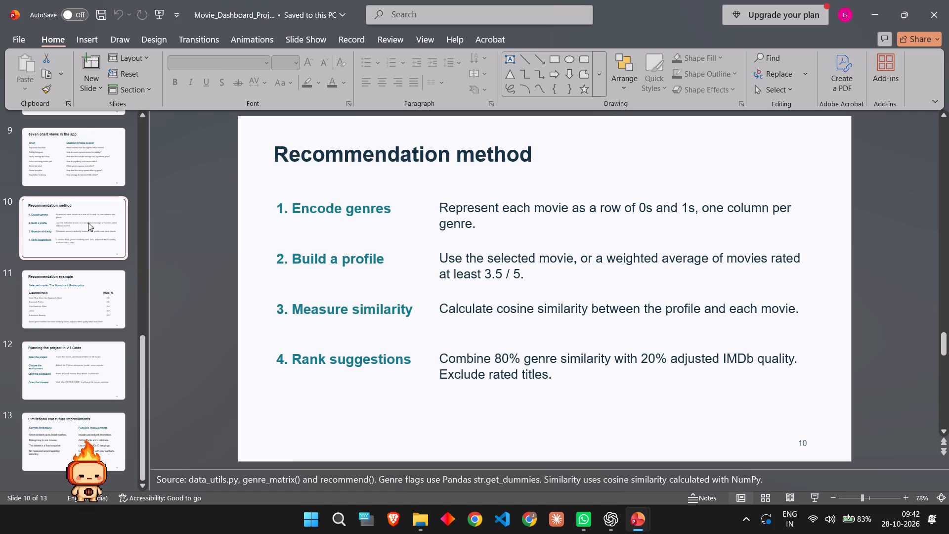
# Examine the slides on the seven chart views in the app and the project objectives.
pyautogui.click(90, 160)
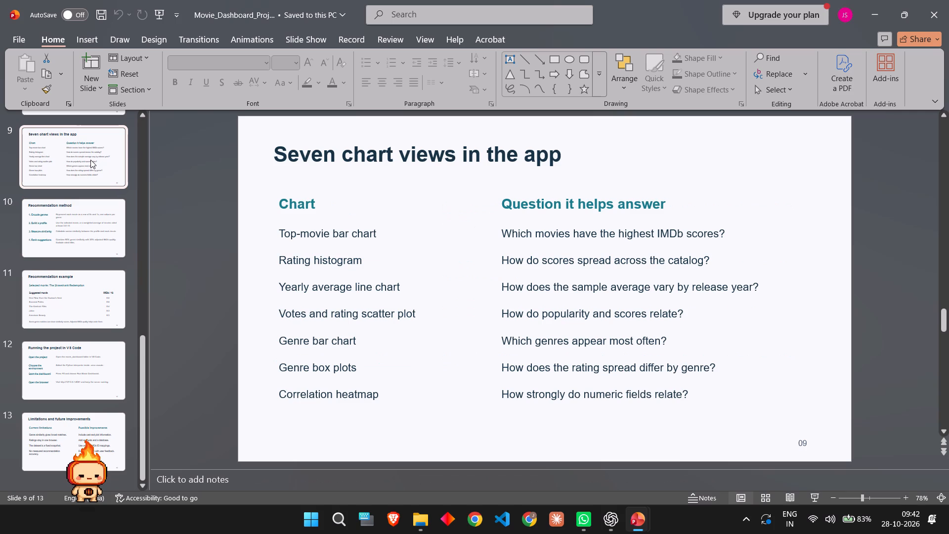
pyautogui.scroll(2, 90, 160)
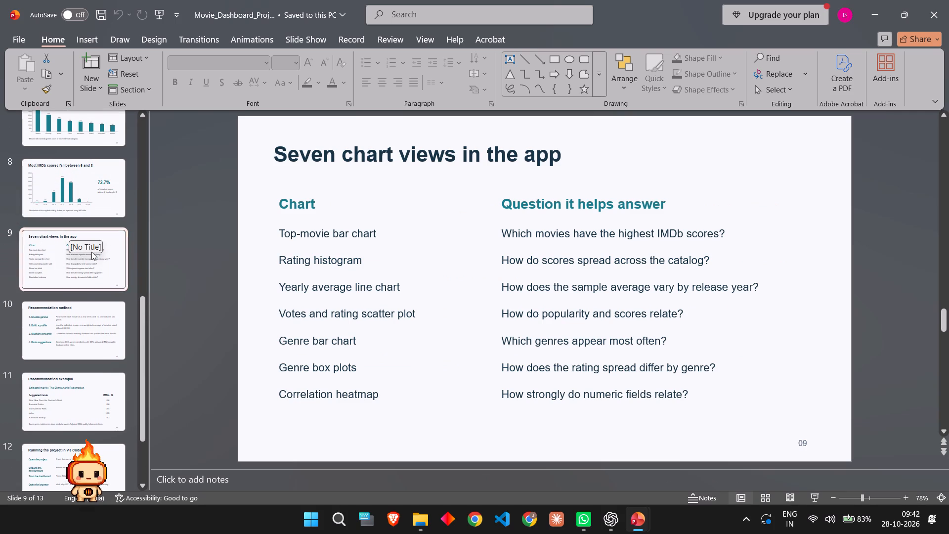
pyautogui.scroll(5, 82, 248)
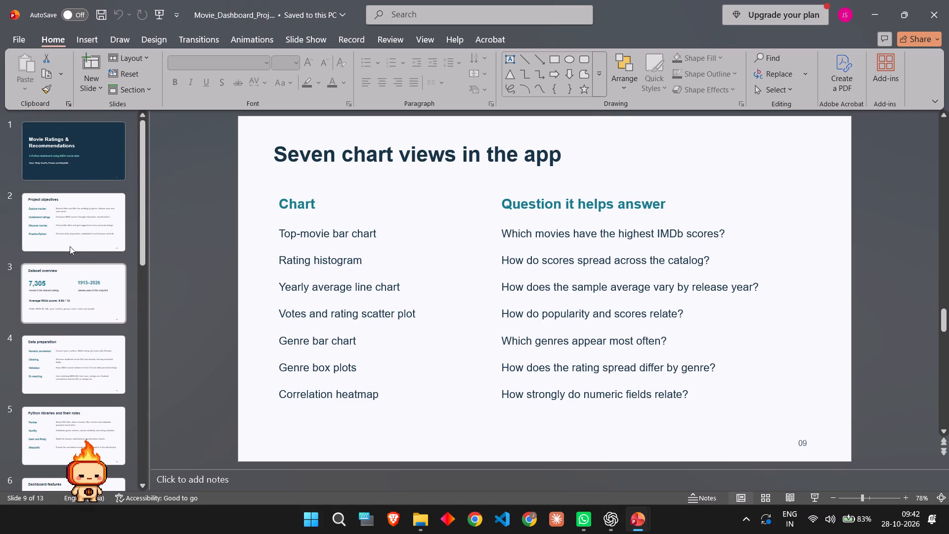
pyautogui.click(71, 216)
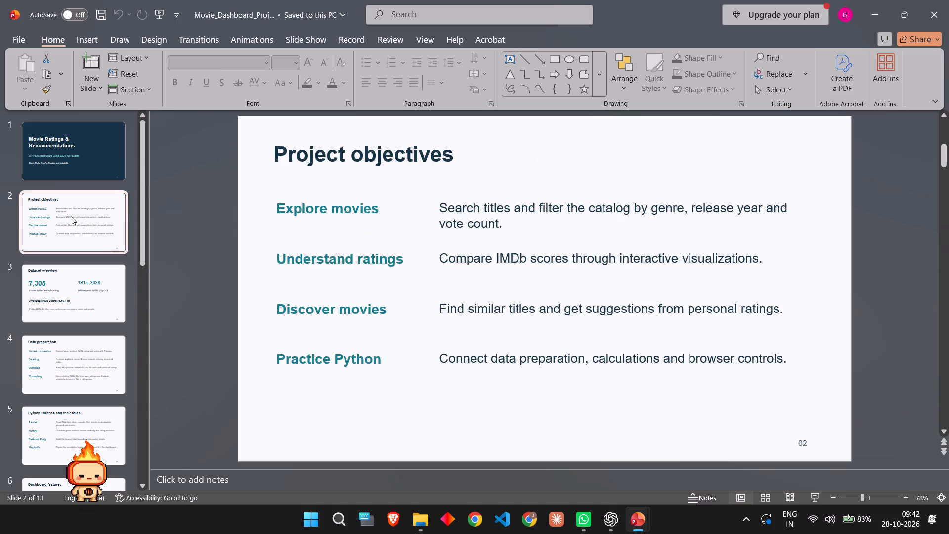
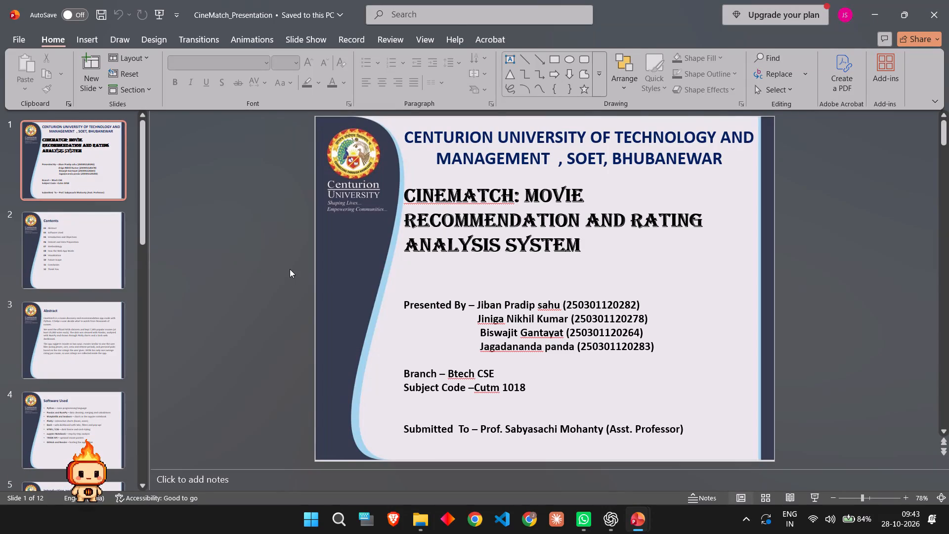
# Copy the Contents slide of CineMatch_Presentation and switch to the movie dashboard presentation.
pyautogui.click(74, 243)
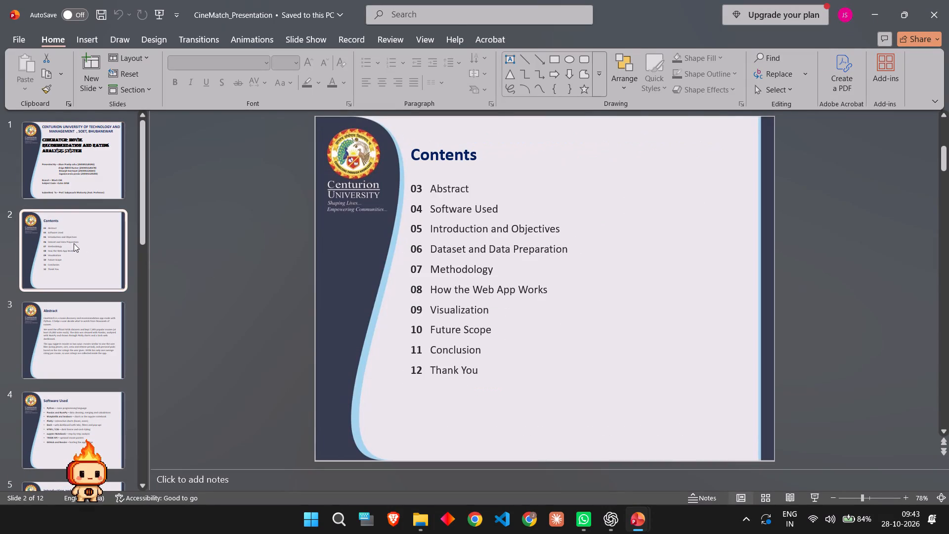
pyautogui.rightClick(74, 243)
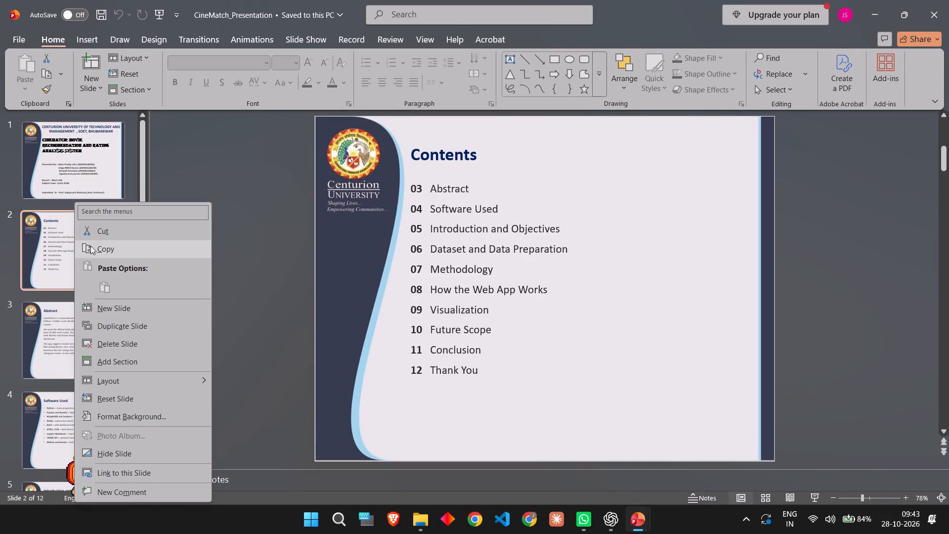
pyautogui.click(129, 246)
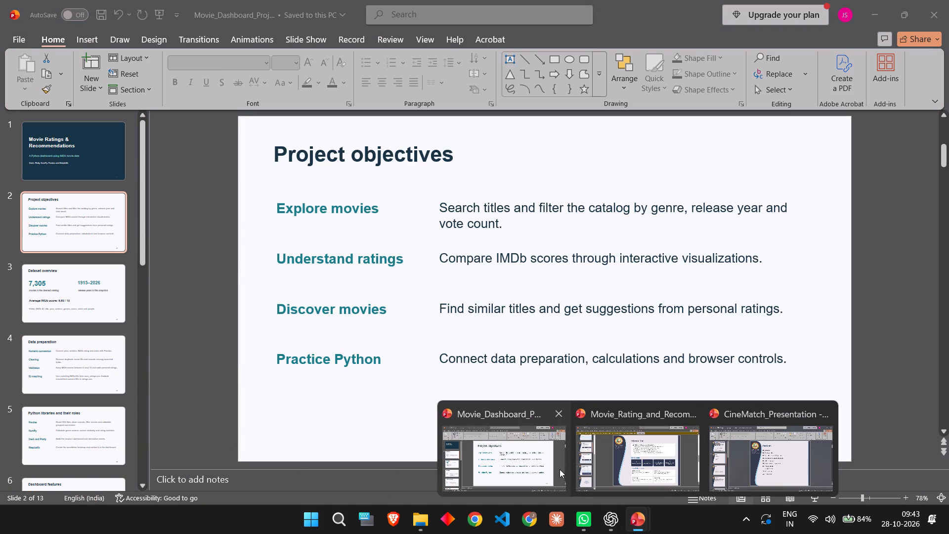
pyautogui.click(560, 469)
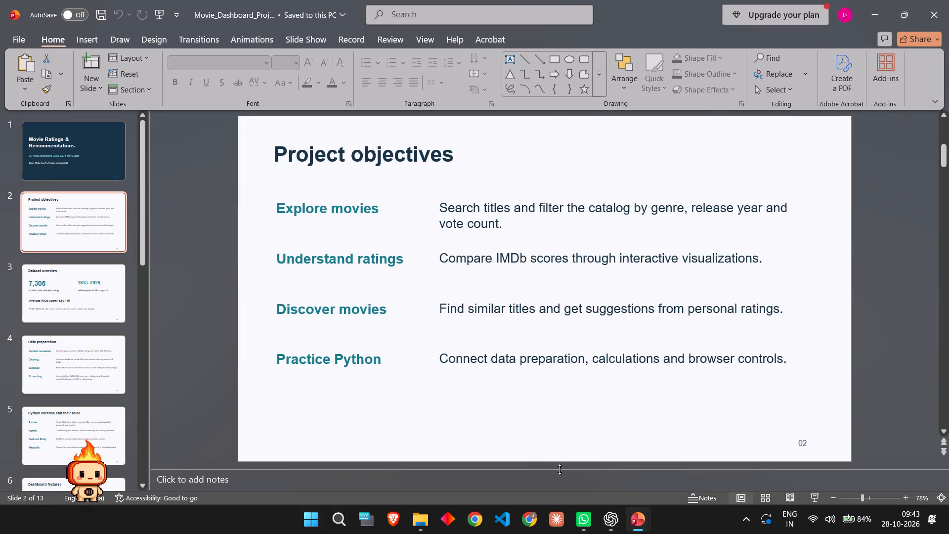
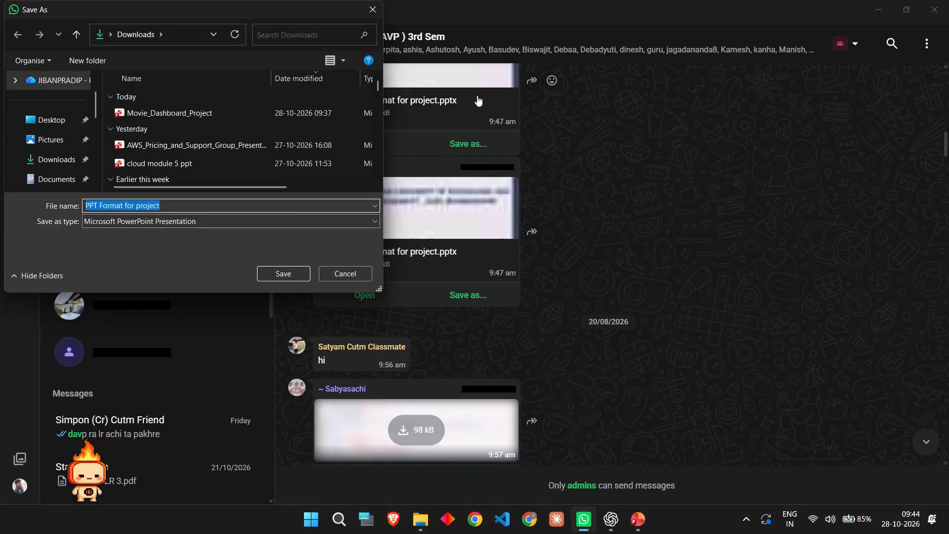
# Save the shared presentation to the Downloads folder as PPT Format for project, in Microsoft PowerPoint Presentation format.
pyautogui.press('Return')
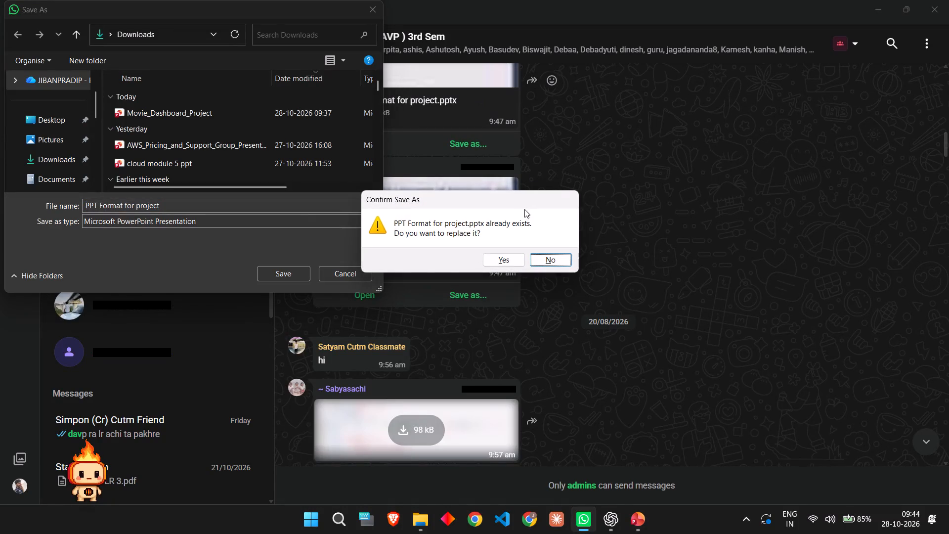
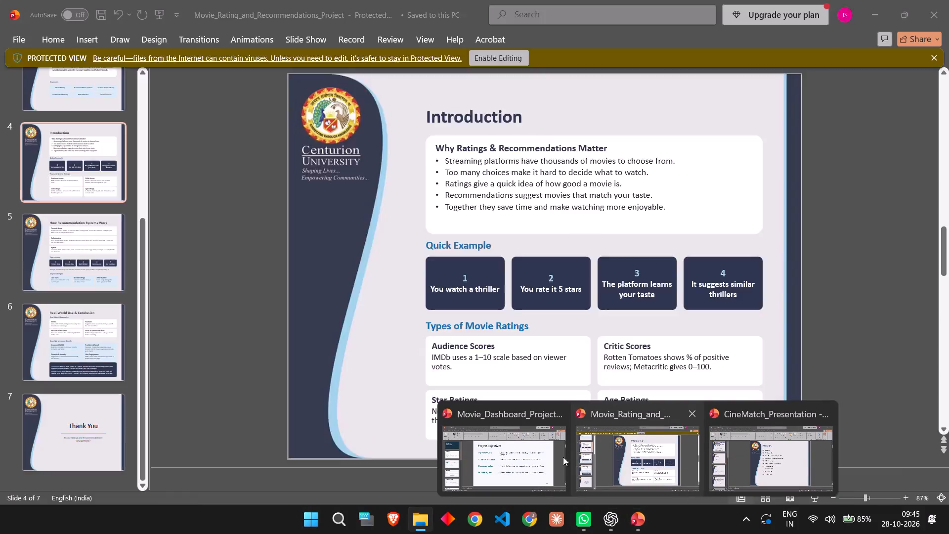
# Switch to the Movie_Dashboard_Project presentation.
pyautogui.click(534, 457)
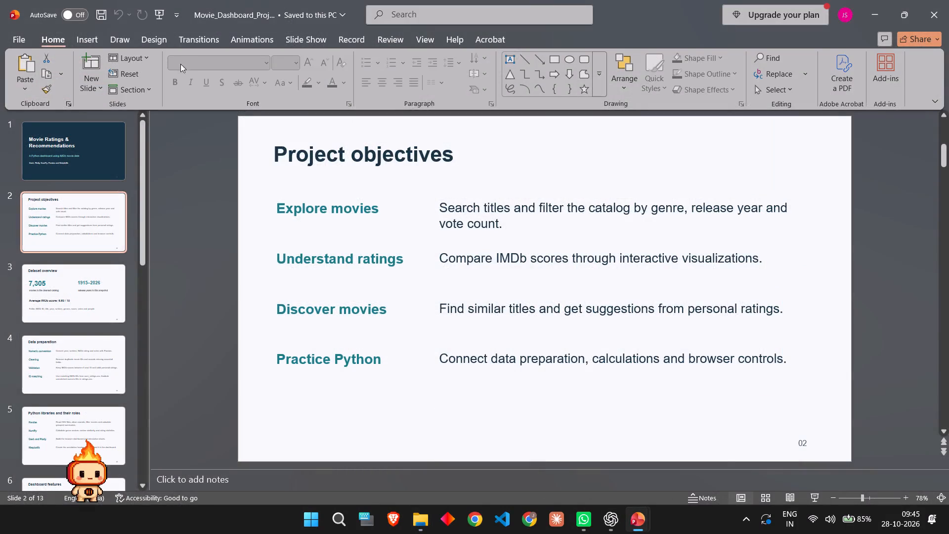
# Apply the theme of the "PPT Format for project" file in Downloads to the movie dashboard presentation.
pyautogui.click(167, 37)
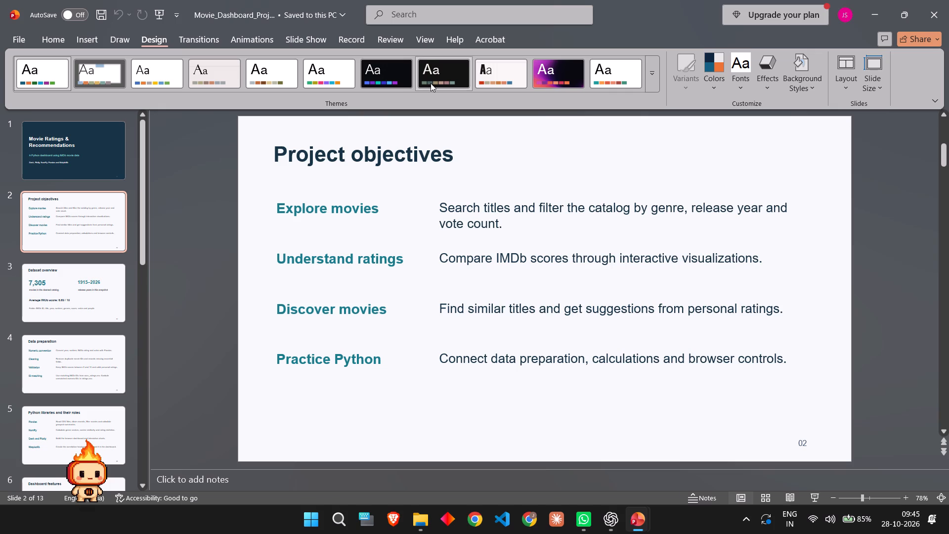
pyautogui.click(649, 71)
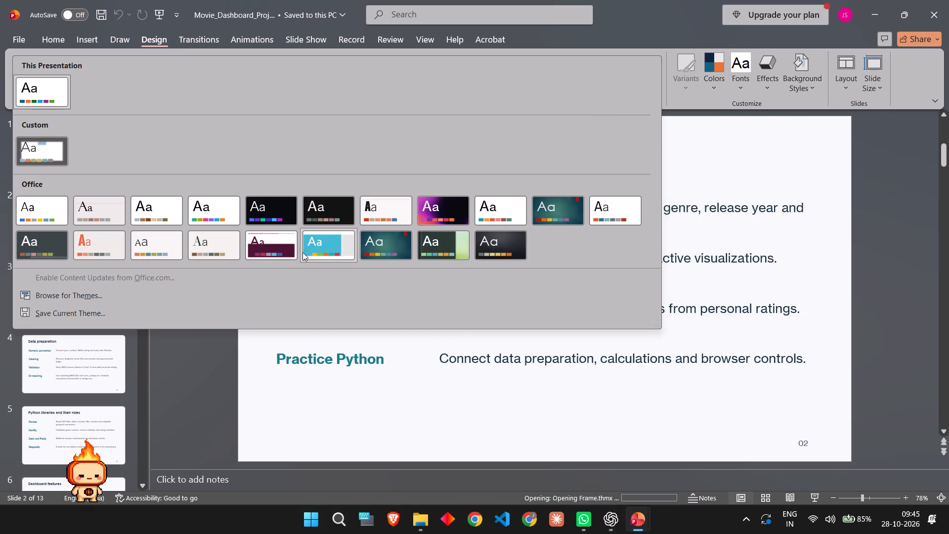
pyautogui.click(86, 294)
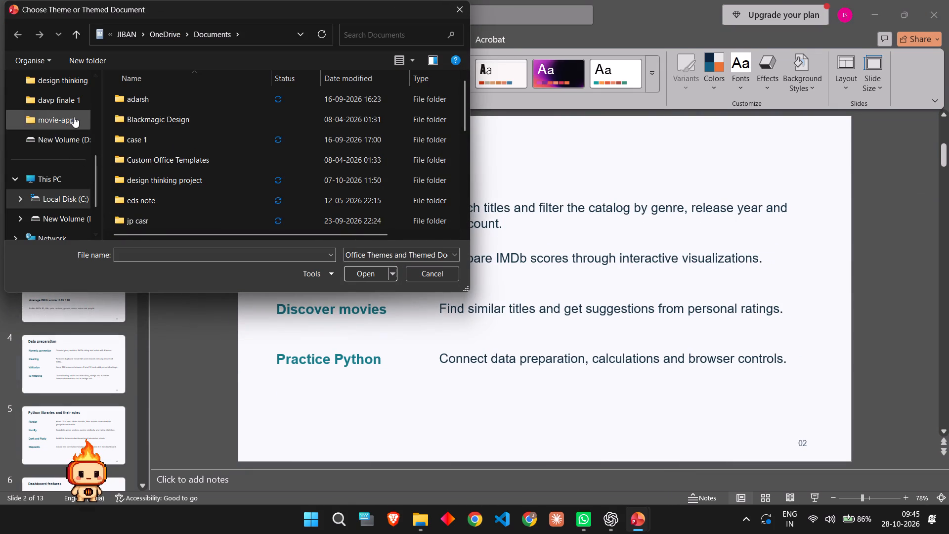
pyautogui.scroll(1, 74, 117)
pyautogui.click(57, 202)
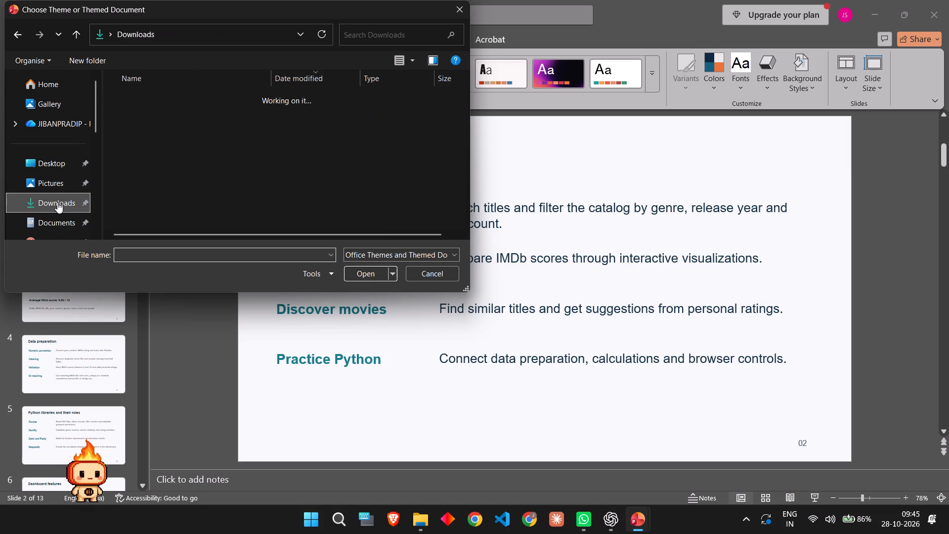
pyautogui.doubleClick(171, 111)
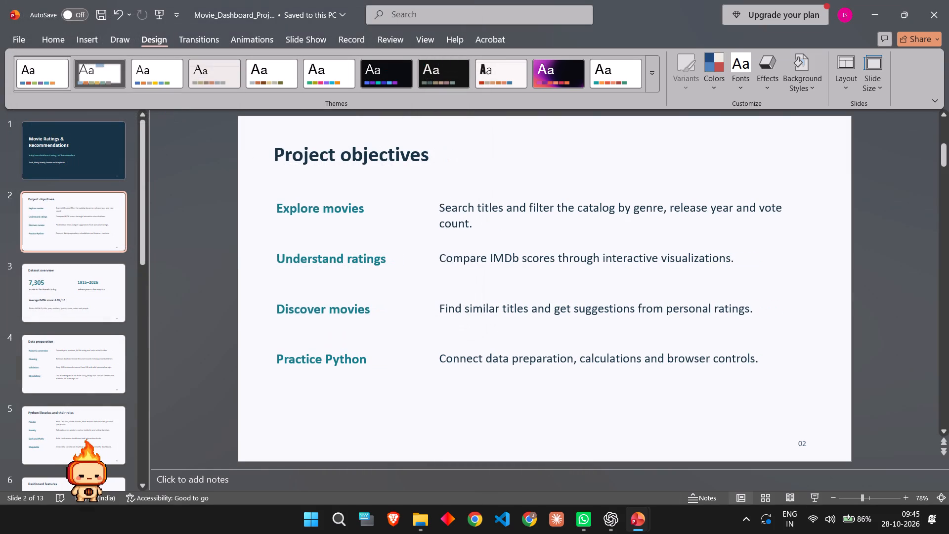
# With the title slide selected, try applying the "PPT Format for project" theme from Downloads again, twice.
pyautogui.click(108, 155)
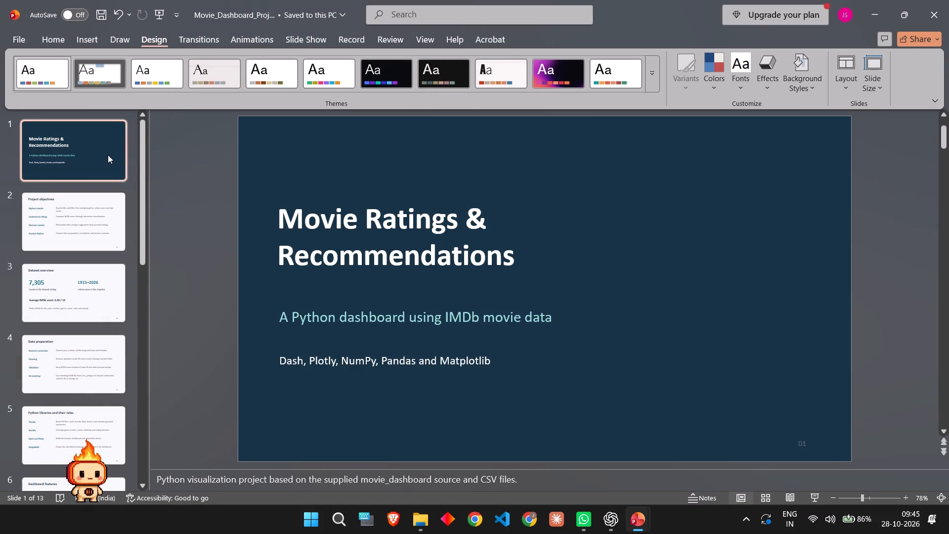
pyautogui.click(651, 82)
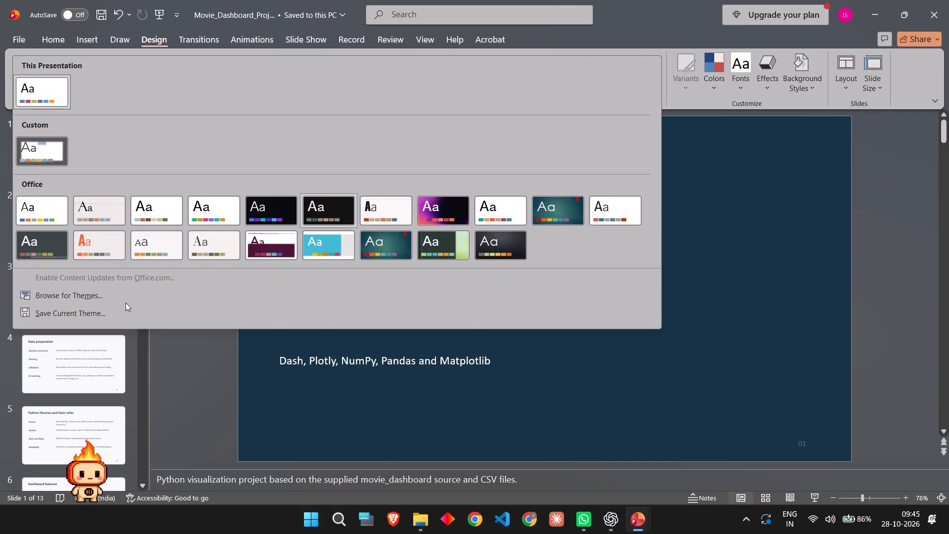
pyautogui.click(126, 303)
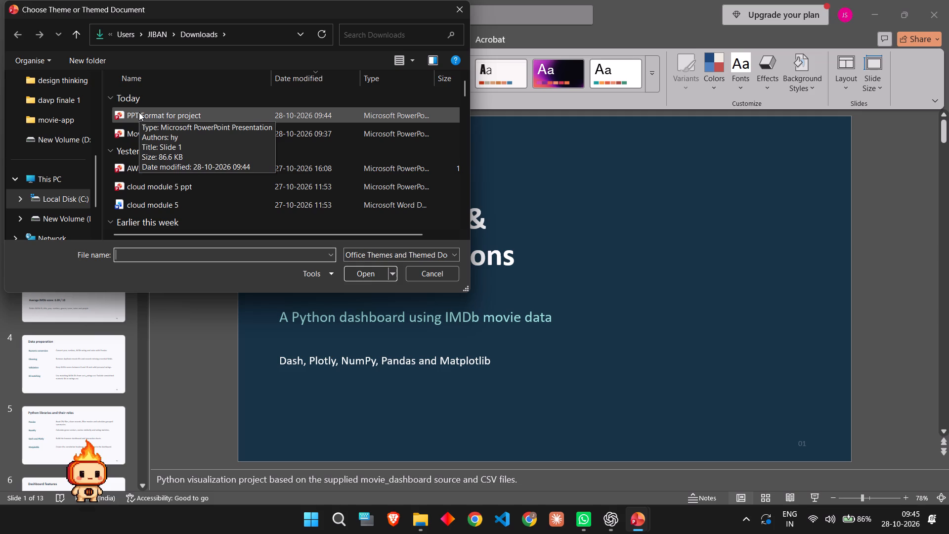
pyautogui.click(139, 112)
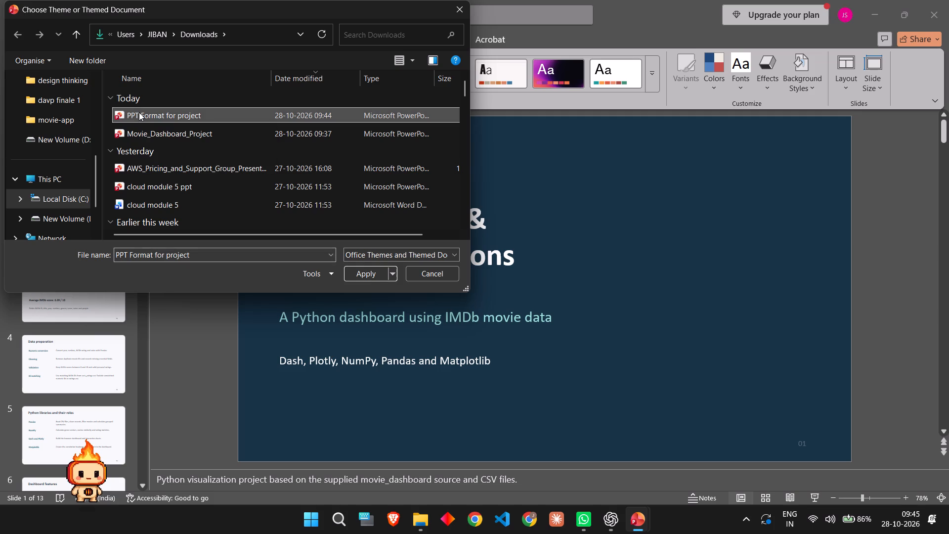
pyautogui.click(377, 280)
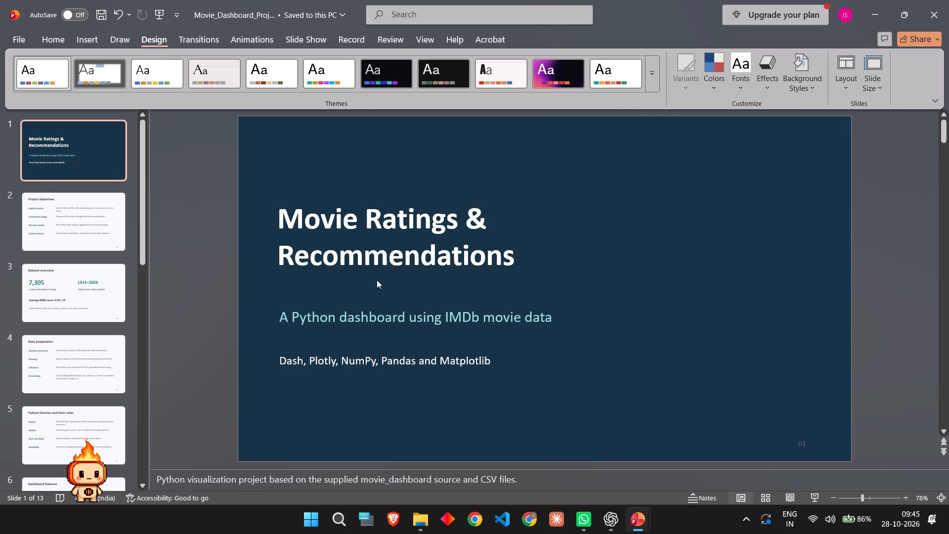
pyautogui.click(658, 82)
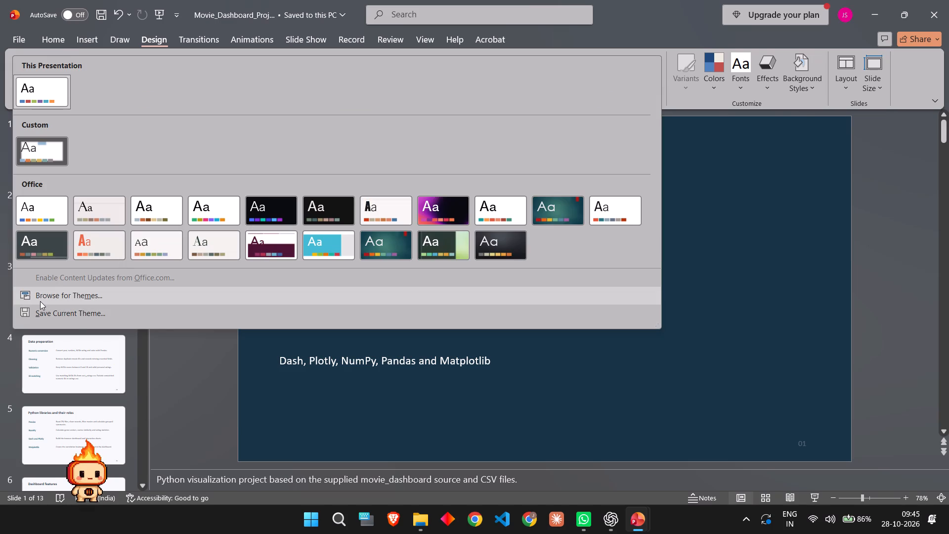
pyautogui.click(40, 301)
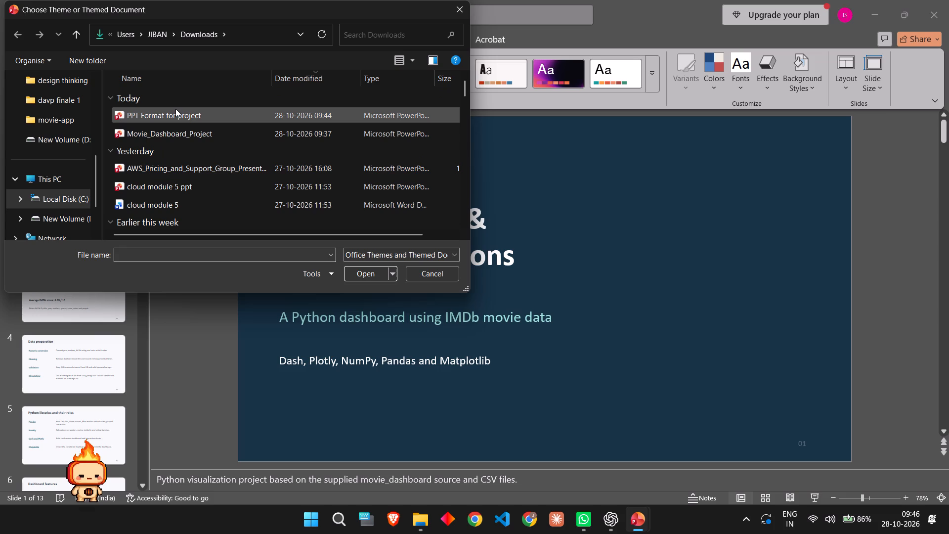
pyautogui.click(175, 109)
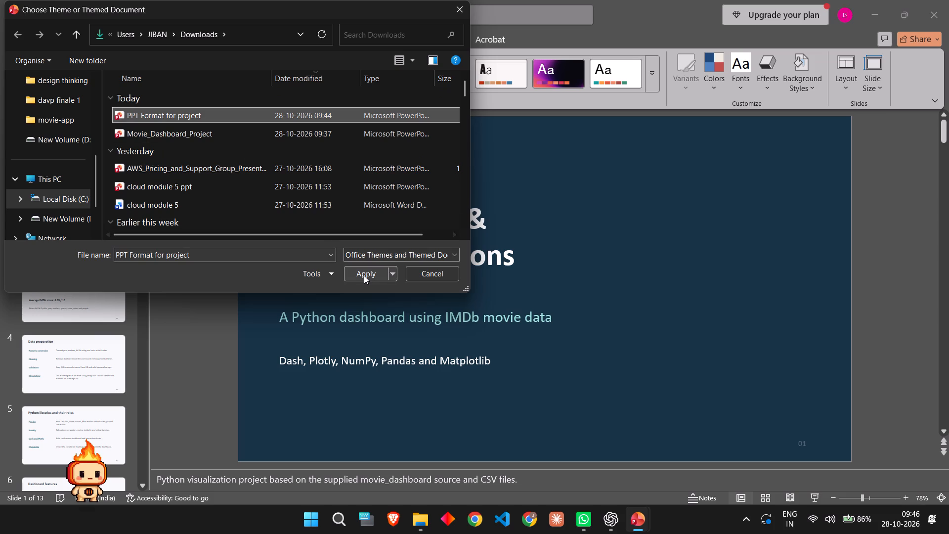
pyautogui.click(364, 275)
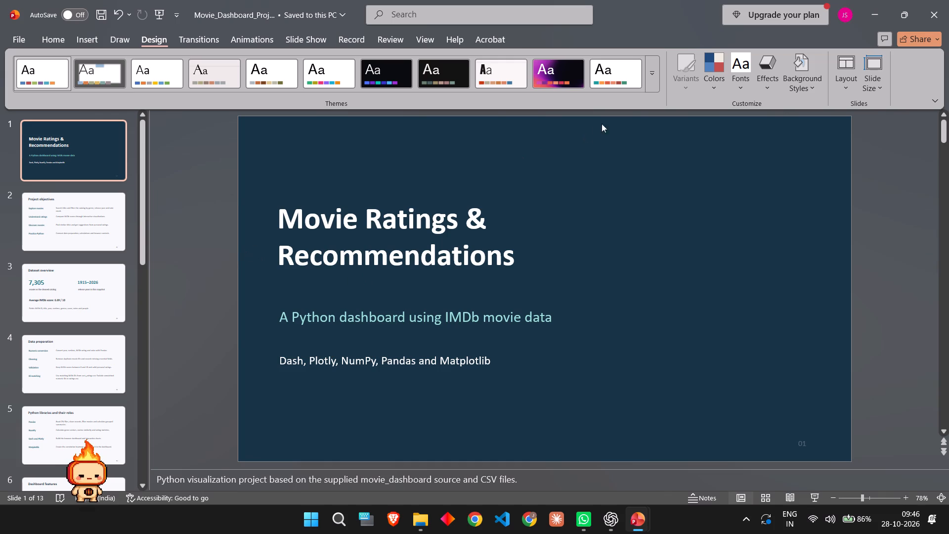
# Apply the theme of the "cutm ppt slide" file in the Documents folder to the presentation.
pyautogui.click(651, 81)
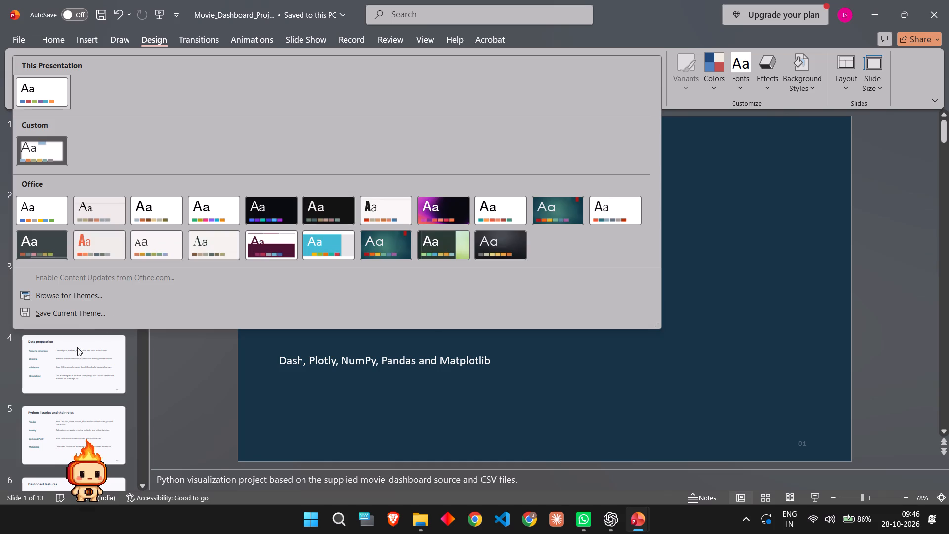
pyautogui.click(106, 296)
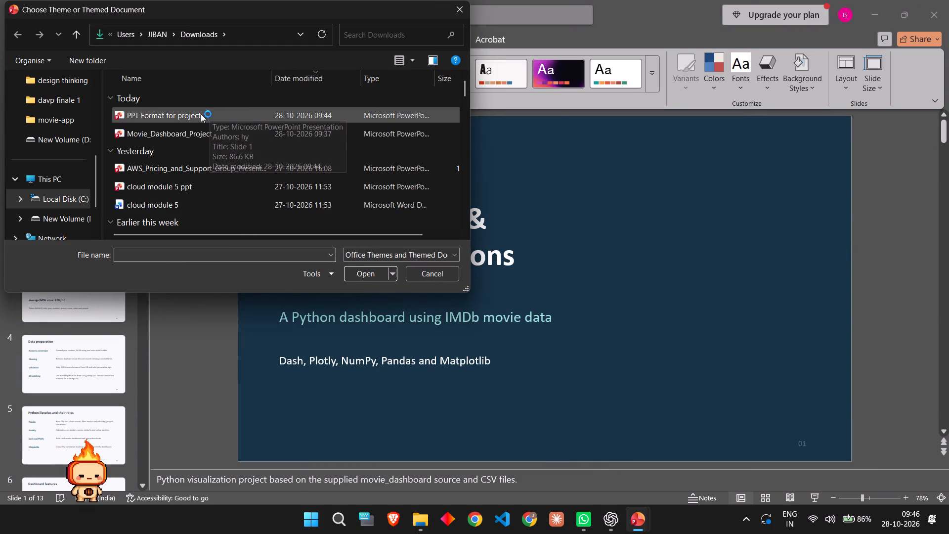
pyautogui.scroll(6, 68, 119)
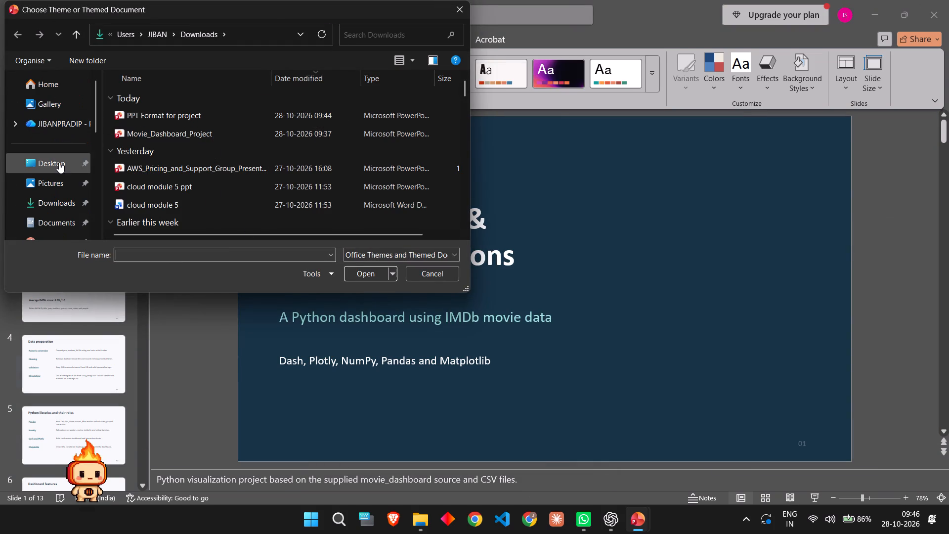
pyautogui.click(58, 165)
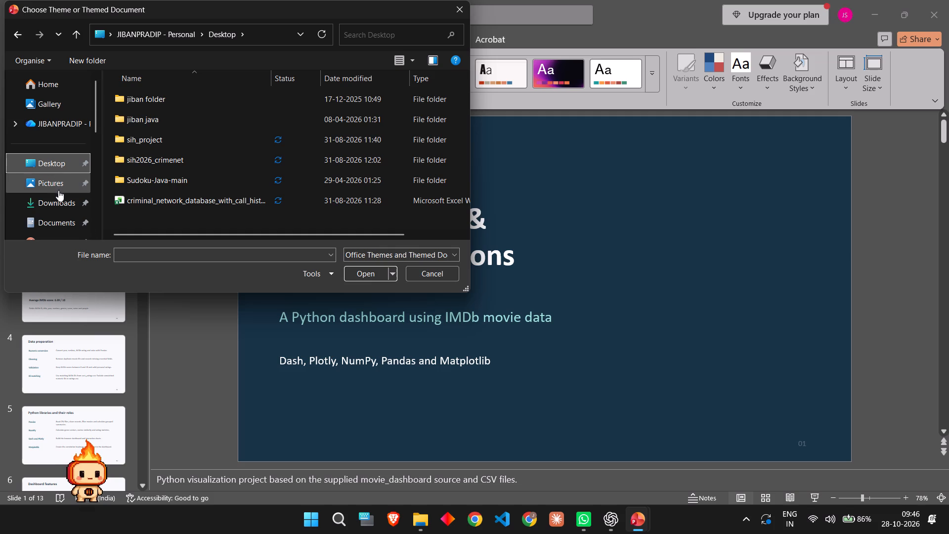
pyautogui.click(53, 218)
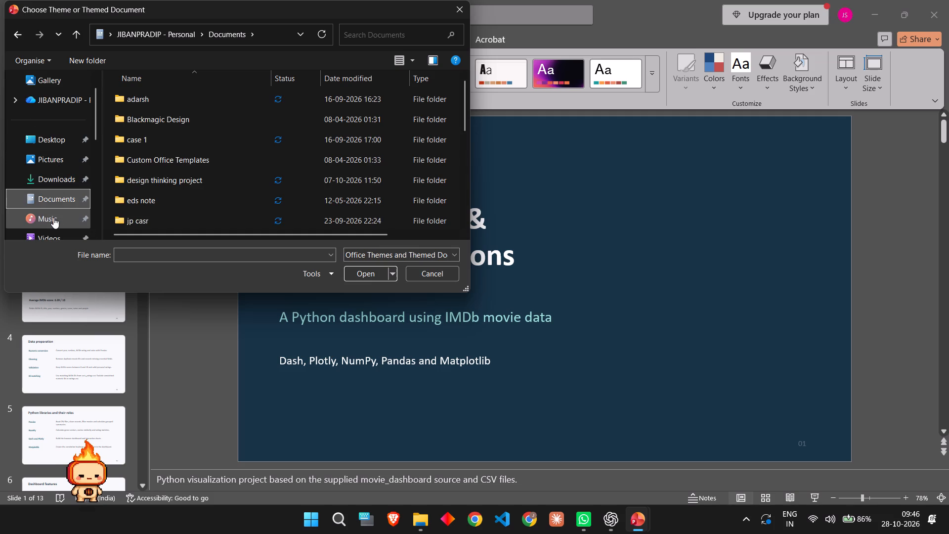
pyautogui.scroll(-1, 209, 149)
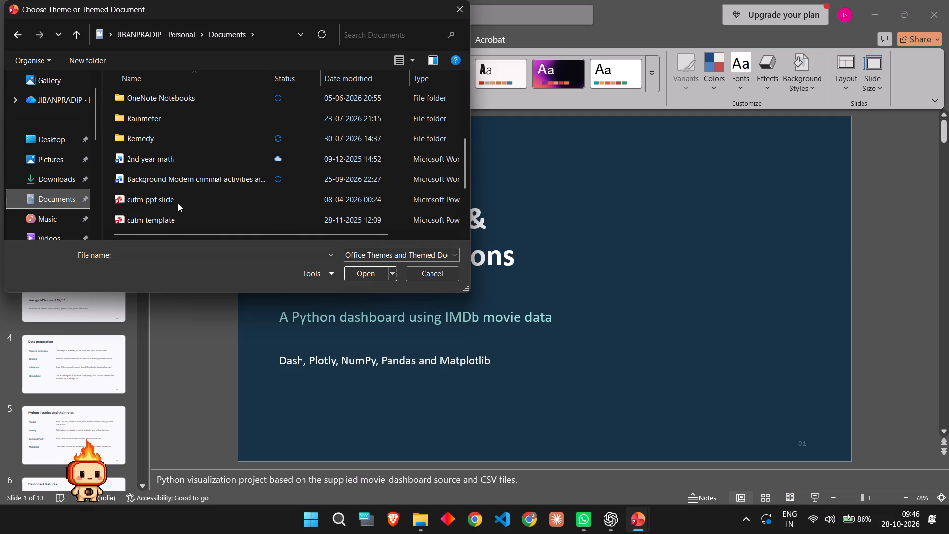
pyautogui.click(178, 203)
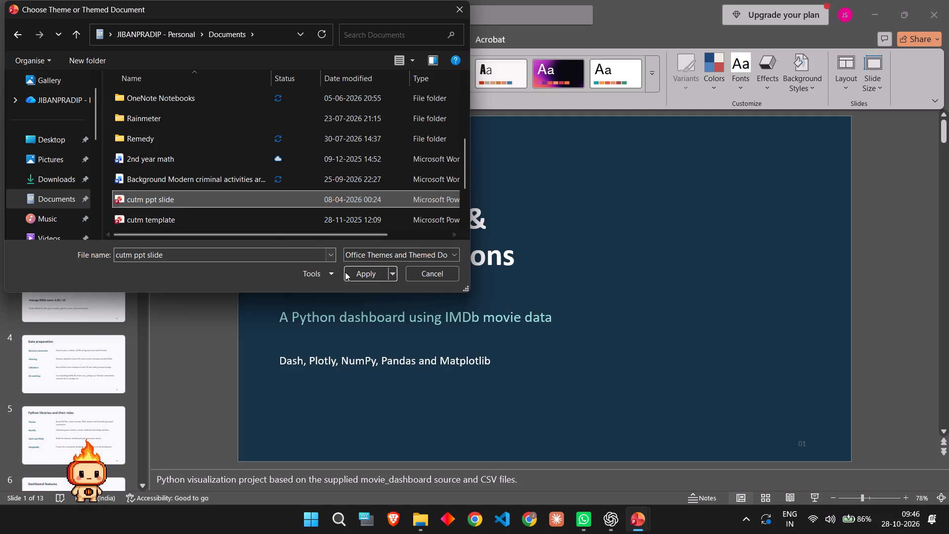
pyautogui.click(362, 272)
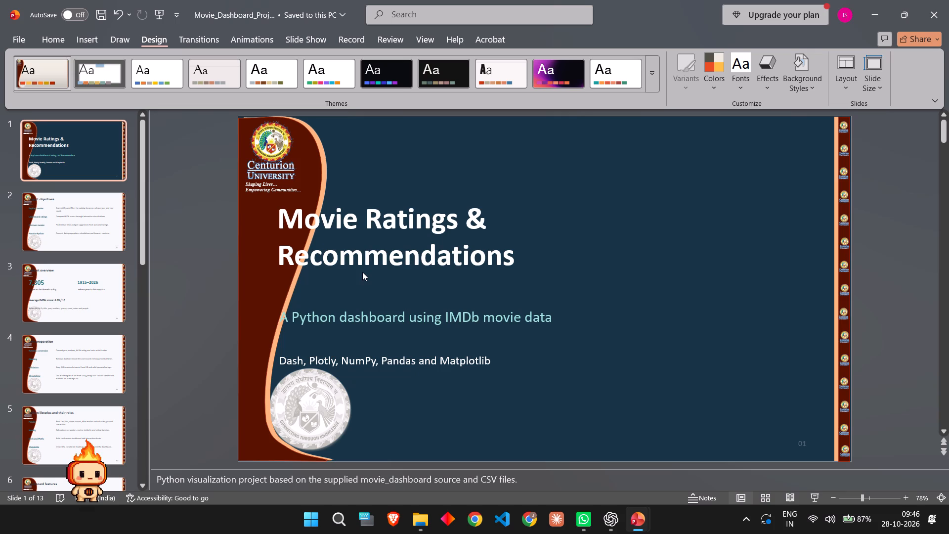
# Move the title slide's heading and its "A Python dashboard using IMDb movie data" subtitle up and clear of the curved university band.
pyautogui.click(418, 249)
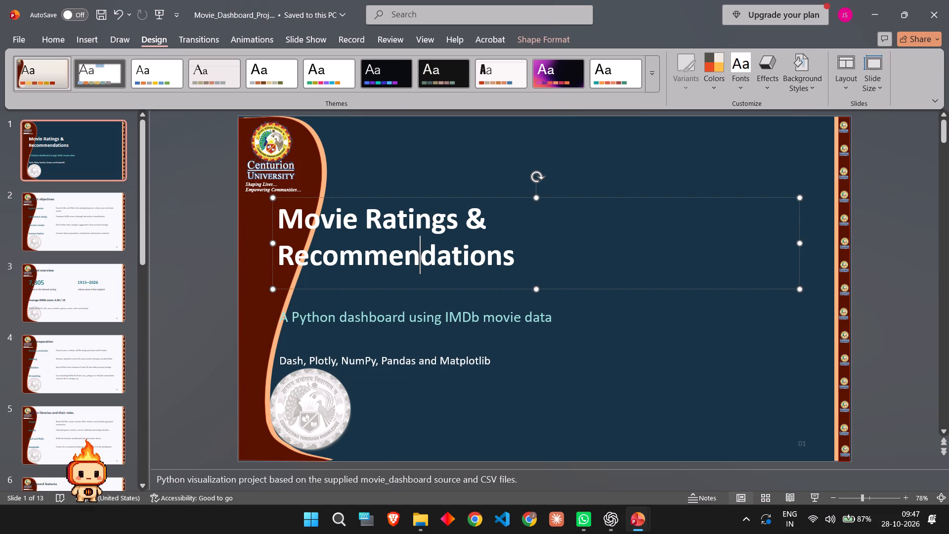
pyautogui.moveTo(440, 196); pyautogui.dragTo(499, 168)
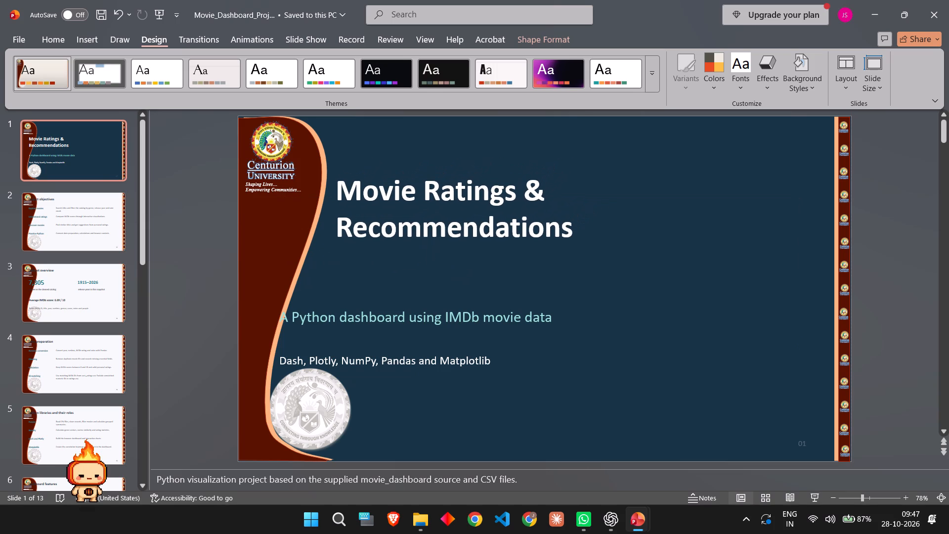
pyautogui.moveTo(499, 168); pyautogui.dragTo(496, 169)
pyautogui.click(386, 318)
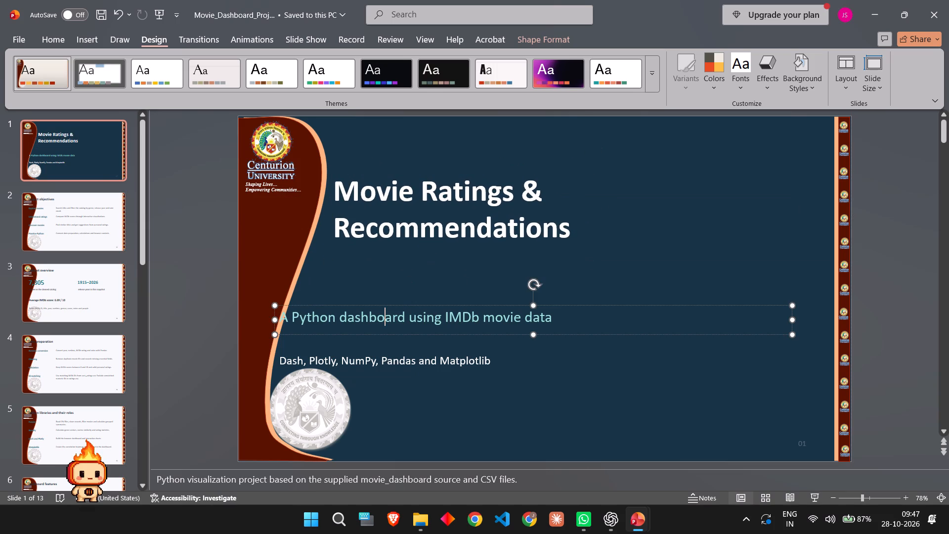
pyautogui.moveTo(395, 307); pyautogui.dragTo(436, 276)
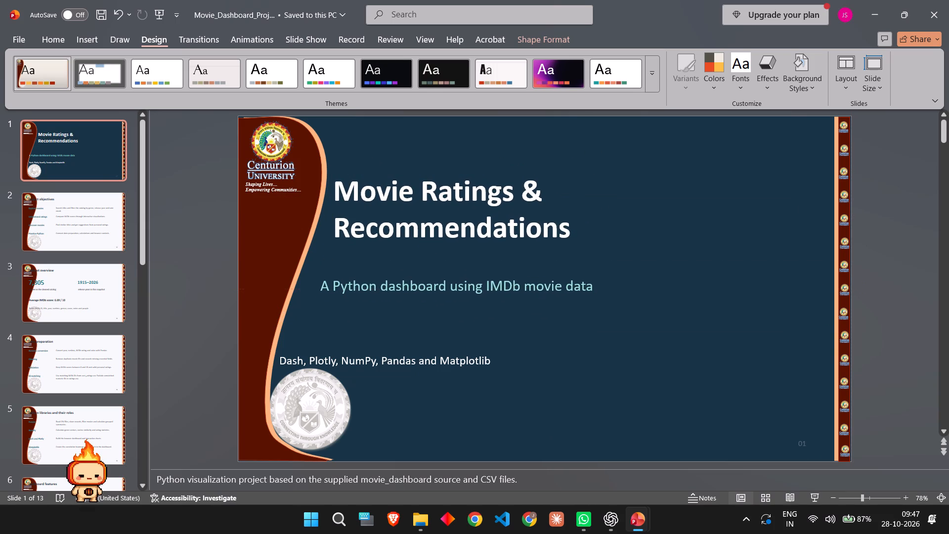
pyautogui.moveTo(436, 276); pyautogui.dragTo(432, 255)
# Delete the "Dash, Plotly, NumPy, Pandas and Matplotlib" text box from the title slide.
pyautogui.click(381, 362)
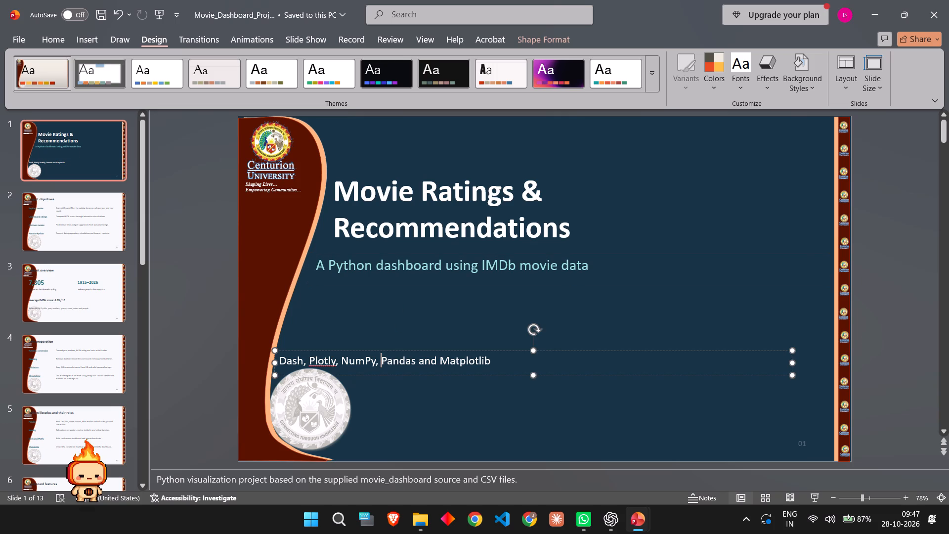
pyautogui.click(401, 351)
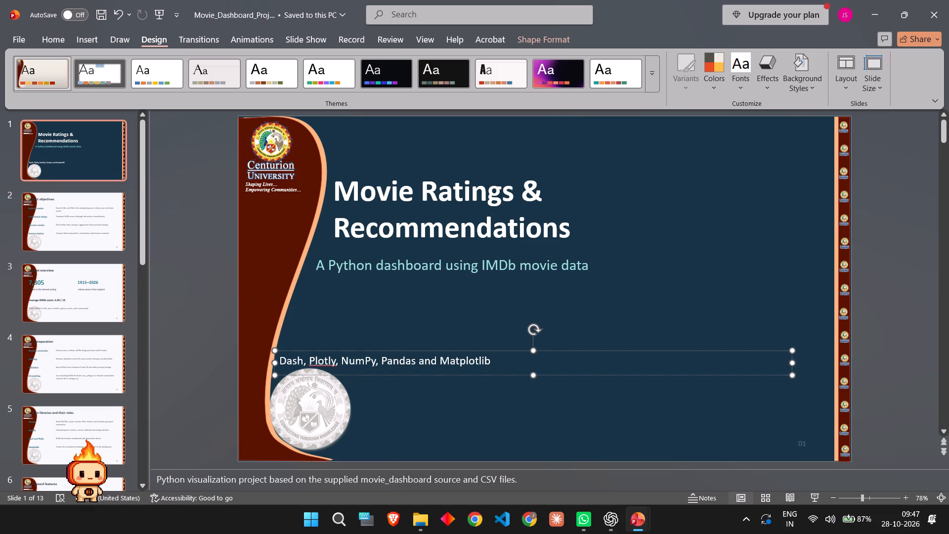
pyautogui.press('Delete')
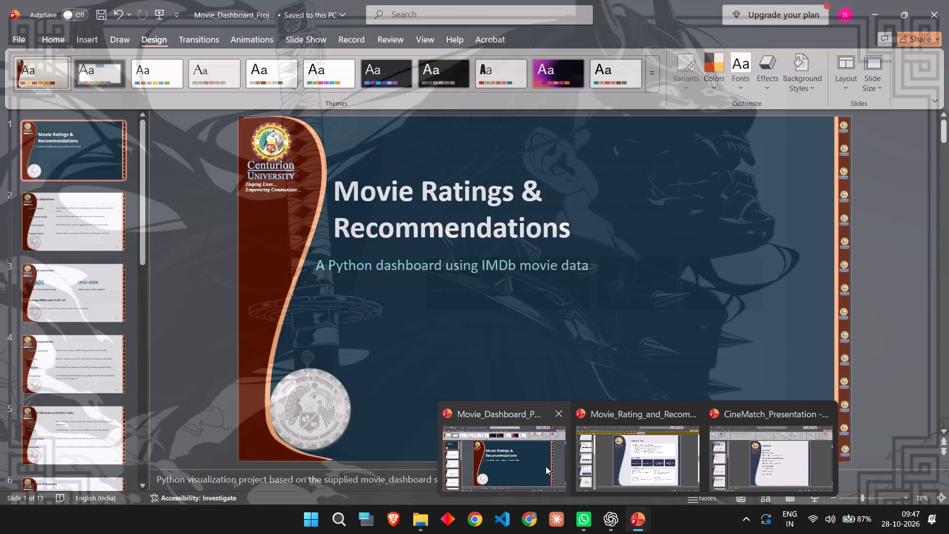
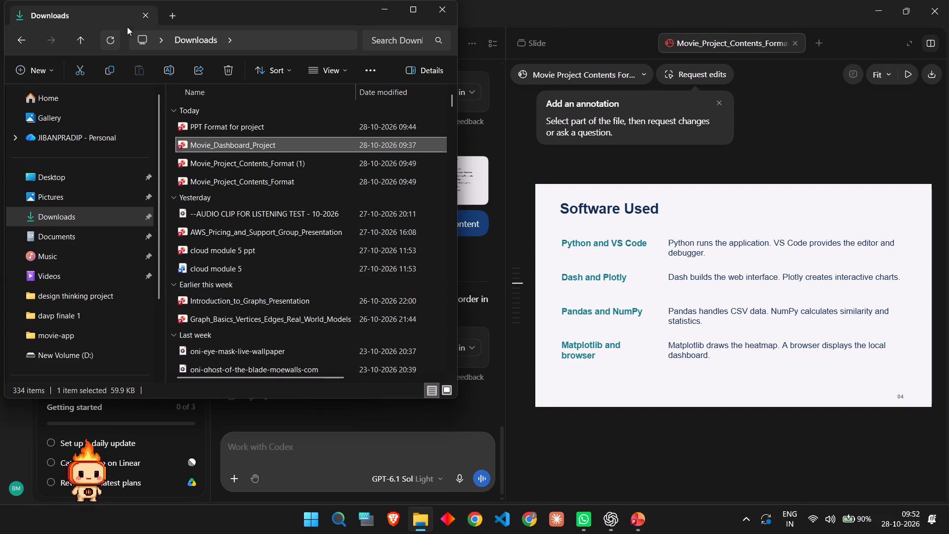
pyautogui.moveTo(176, 8); pyautogui.dragTo(171, 11)
pyautogui.click(171, 11)
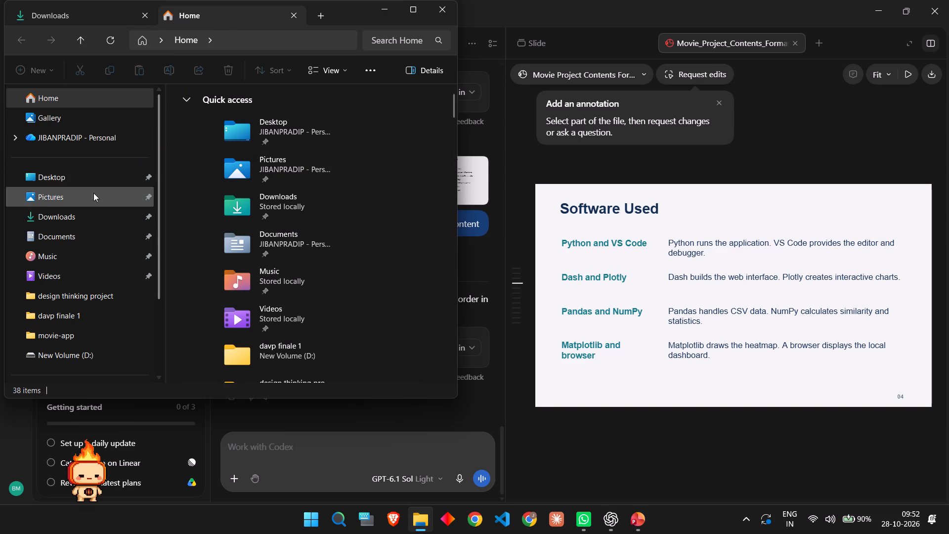
pyautogui.click(85, 221)
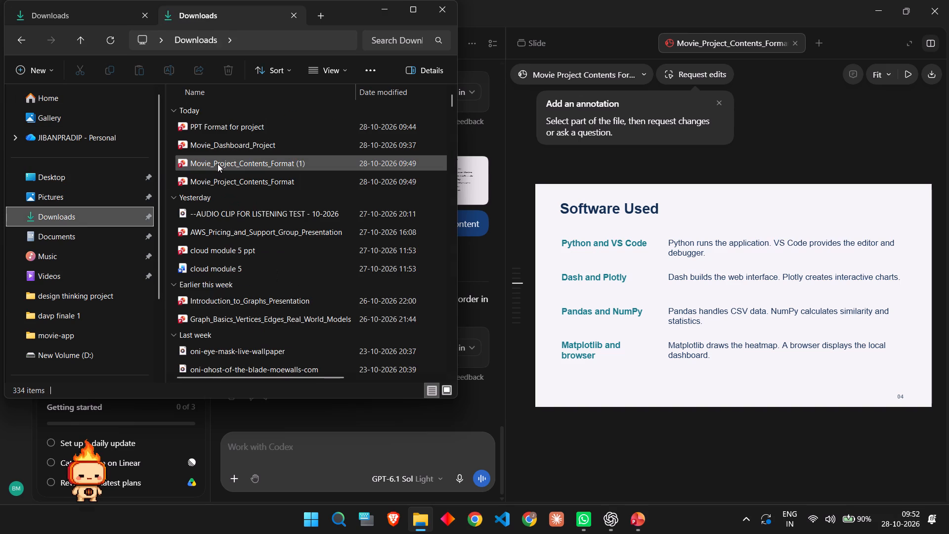
pyautogui.doubleClick(217, 163)
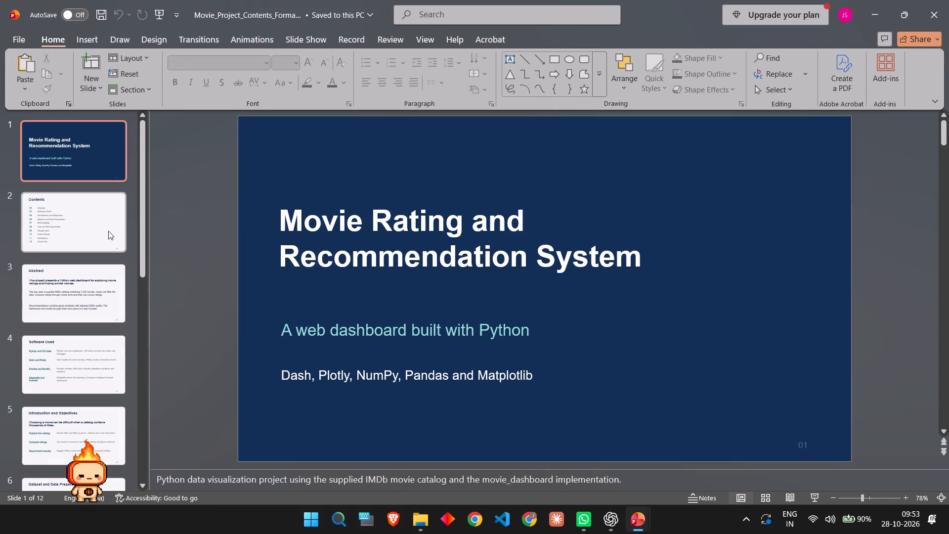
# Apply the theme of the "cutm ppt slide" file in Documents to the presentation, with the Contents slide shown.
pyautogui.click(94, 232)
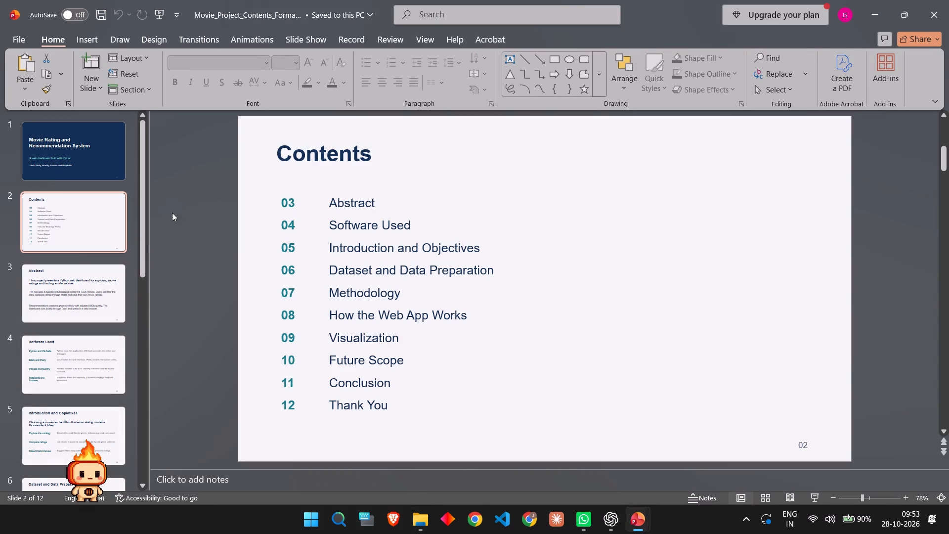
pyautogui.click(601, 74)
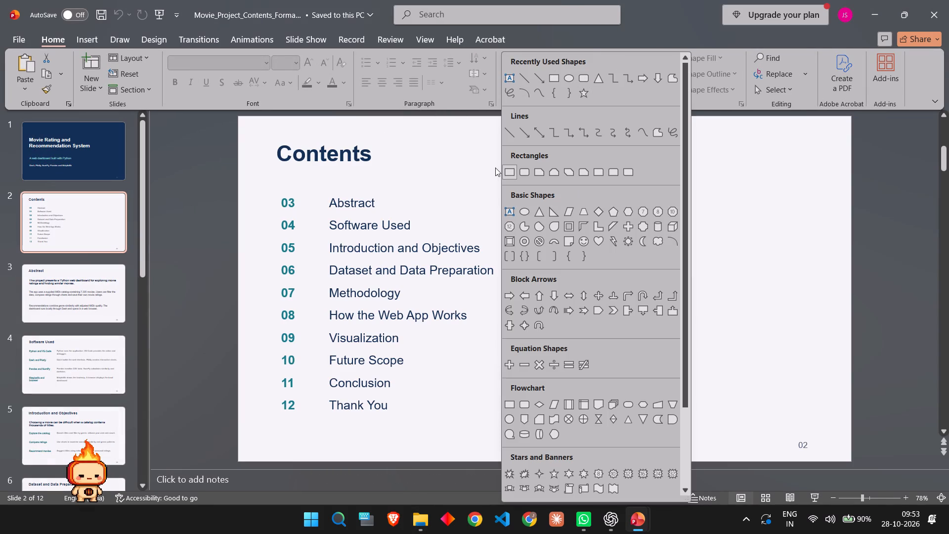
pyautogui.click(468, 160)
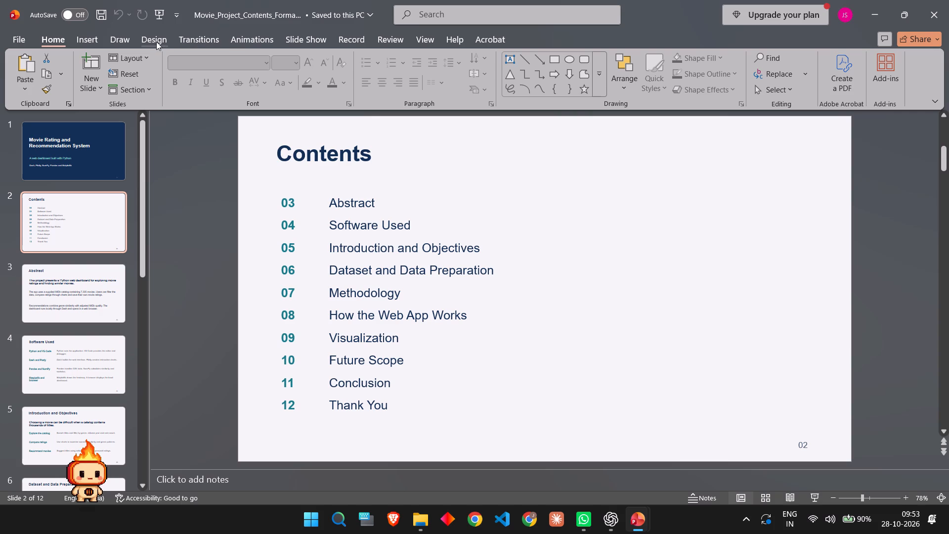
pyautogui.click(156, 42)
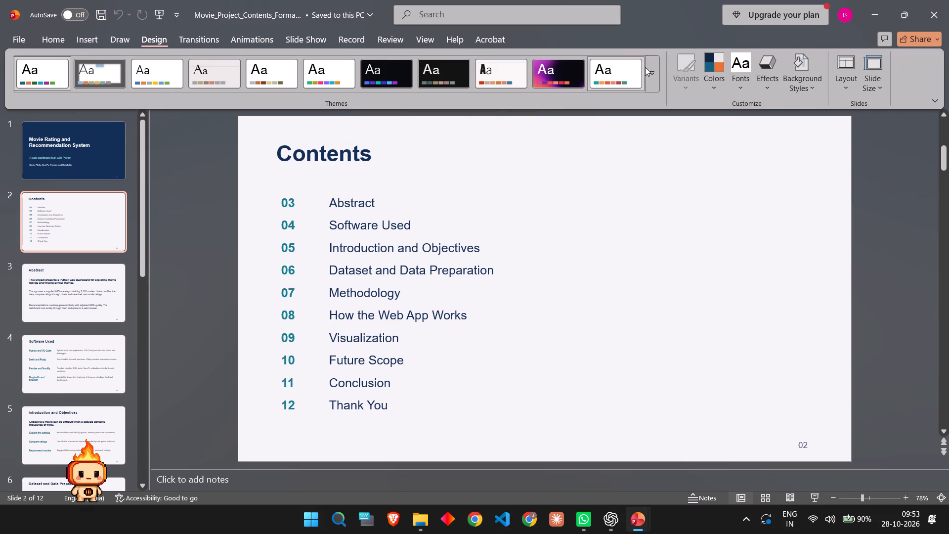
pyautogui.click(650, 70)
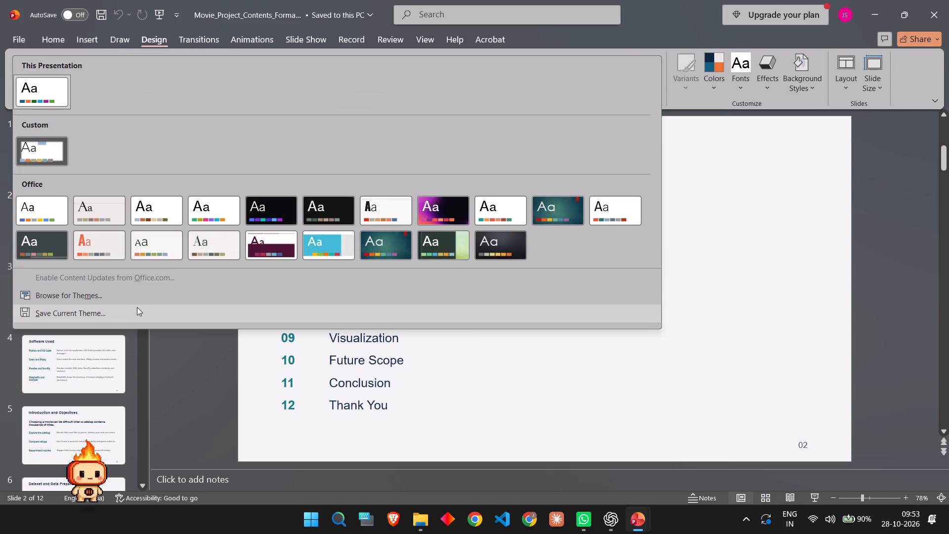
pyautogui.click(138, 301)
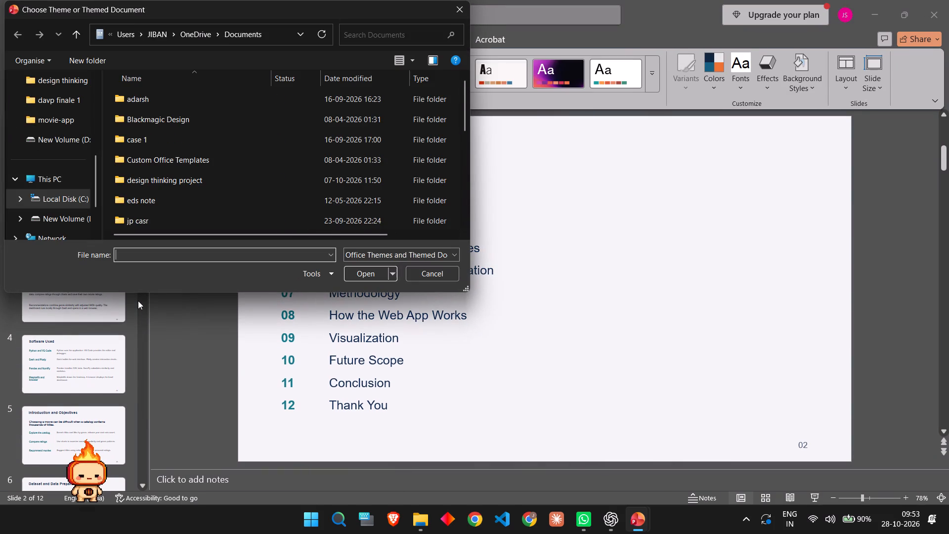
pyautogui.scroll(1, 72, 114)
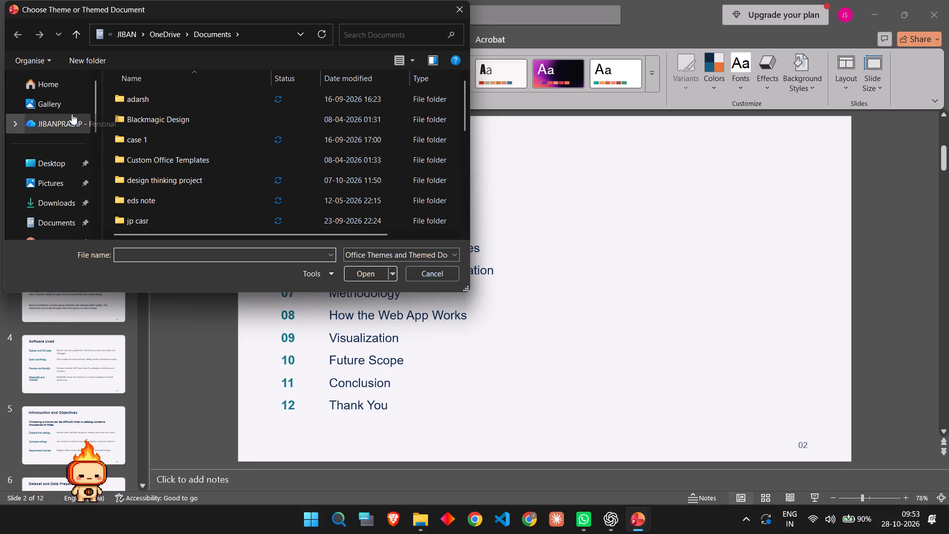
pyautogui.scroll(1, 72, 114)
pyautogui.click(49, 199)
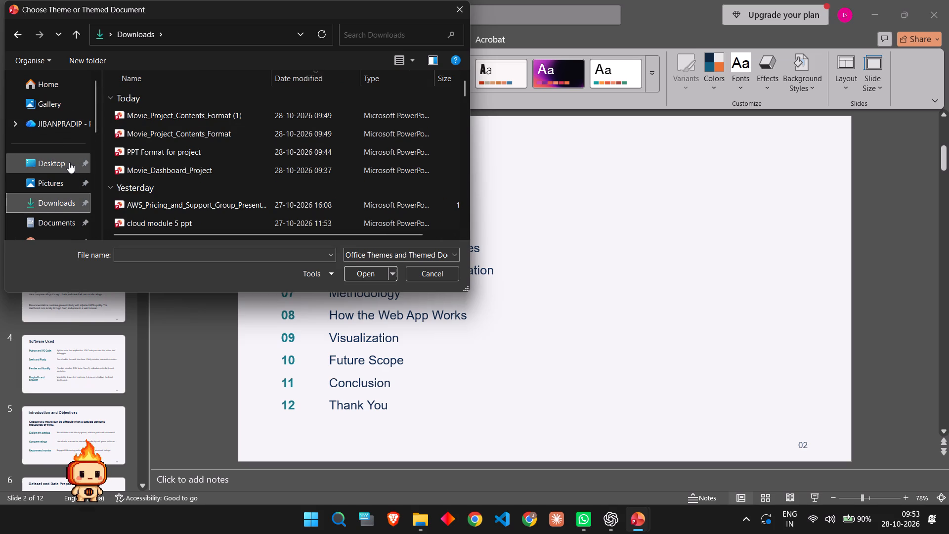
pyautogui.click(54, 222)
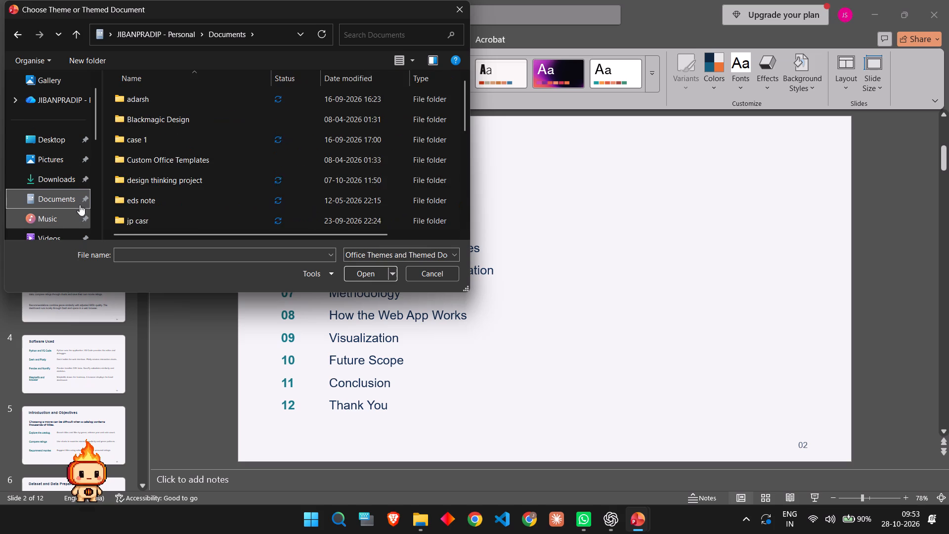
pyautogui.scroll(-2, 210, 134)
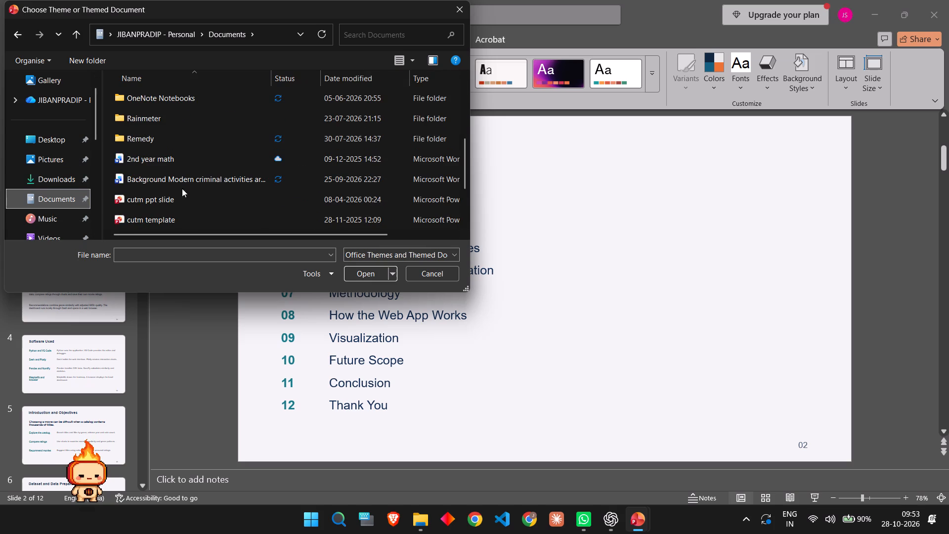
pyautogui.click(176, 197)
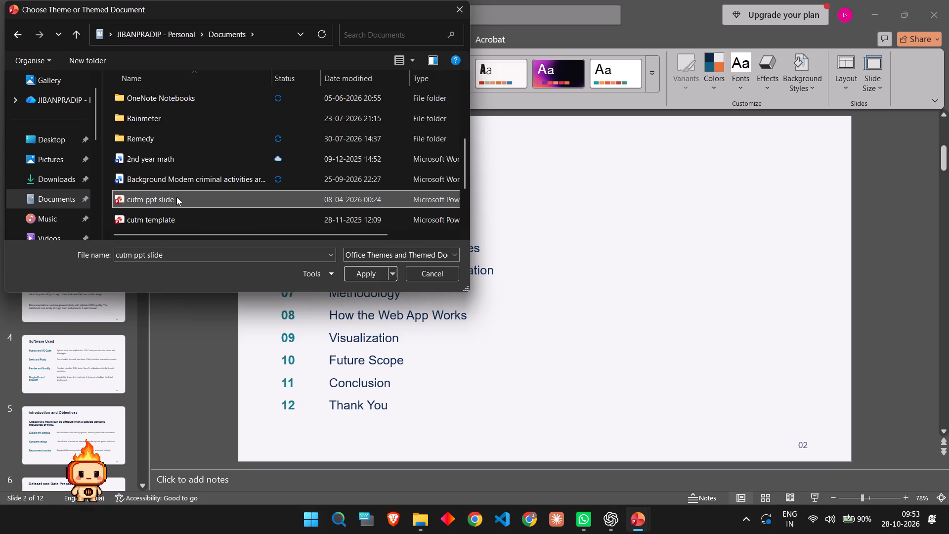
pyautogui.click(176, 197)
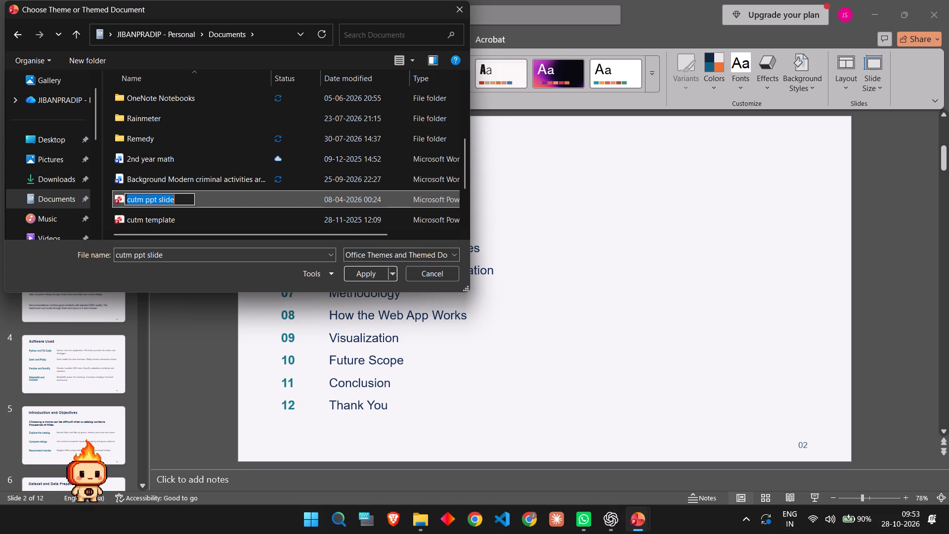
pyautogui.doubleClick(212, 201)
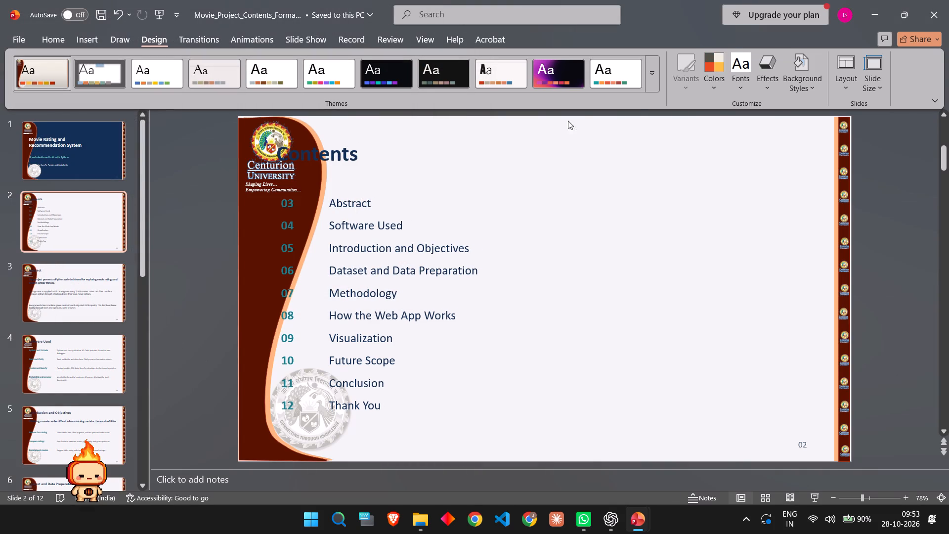
# Browse for a theme in Downloads and apply the one from "PPT Format for project" to the presentation.
pyautogui.click(654, 78)
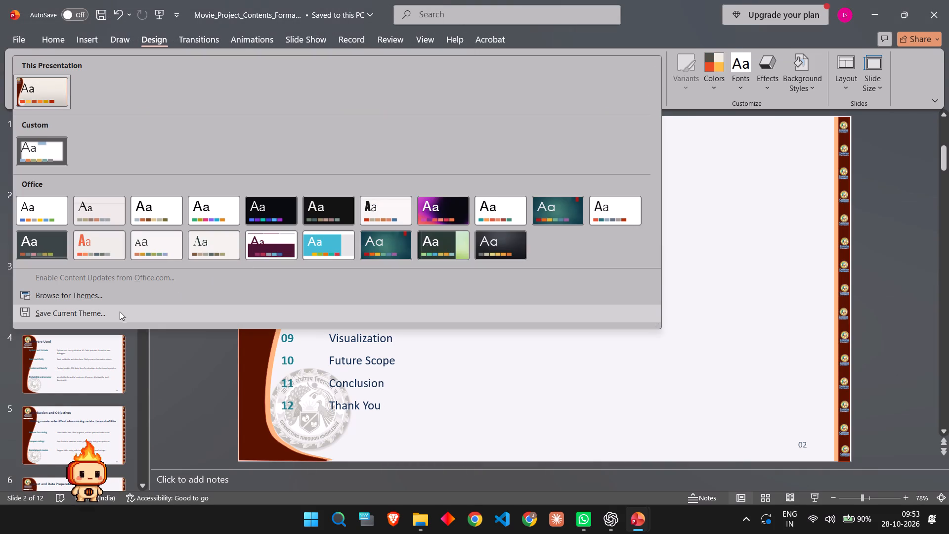
pyautogui.click(118, 300)
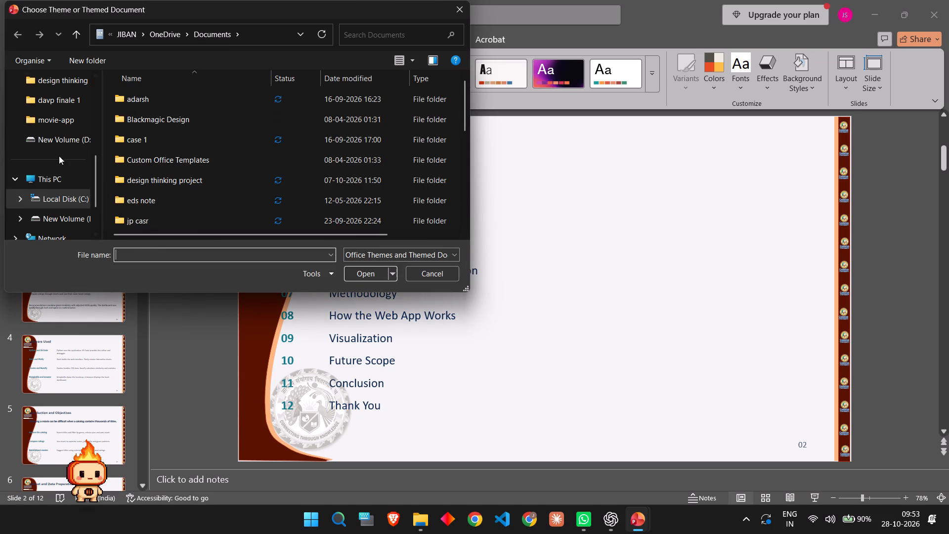
pyautogui.scroll(2, 72, 96)
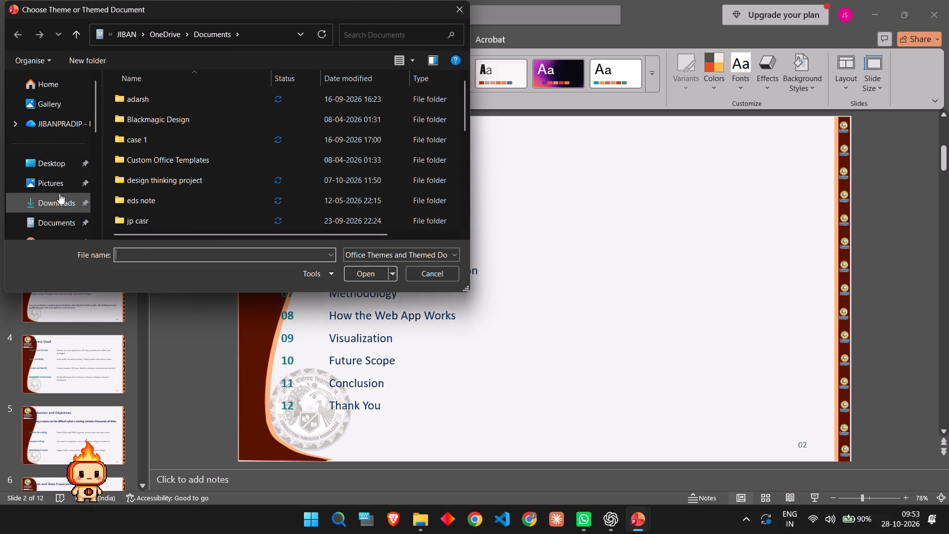
pyautogui.click(60, 197)
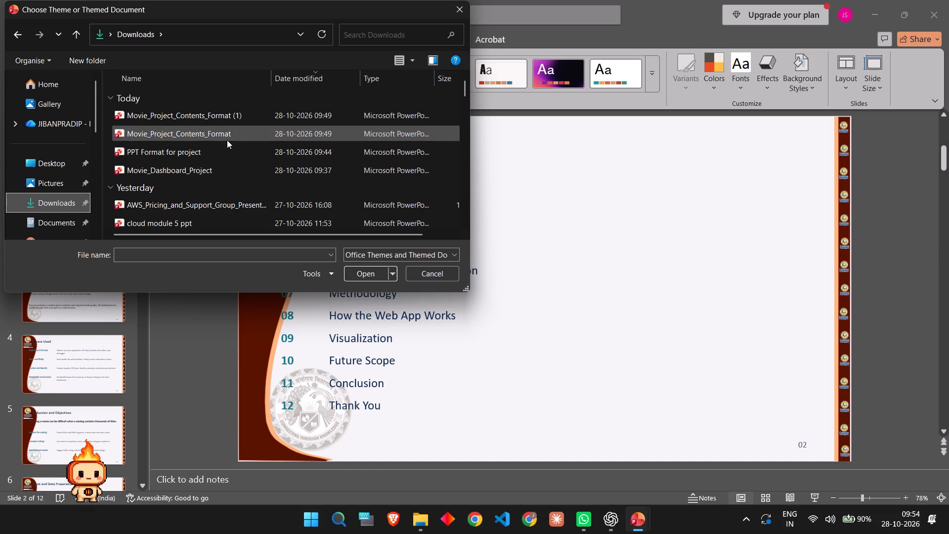
pyautogui.doubleClick(212, 154)
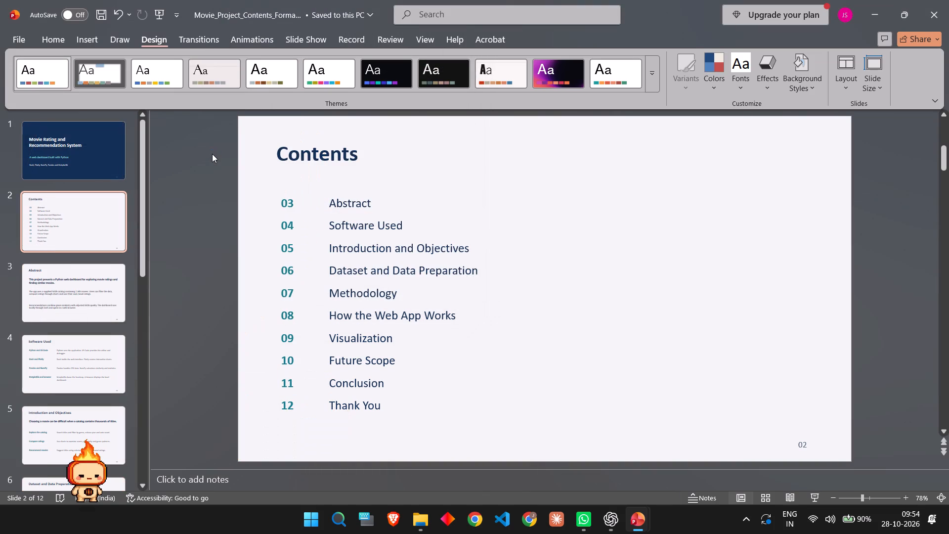
# Open "PPT Format for project" from the Downloads folder, view its content slide and enable editing.
pyautogui.click(419, 522)
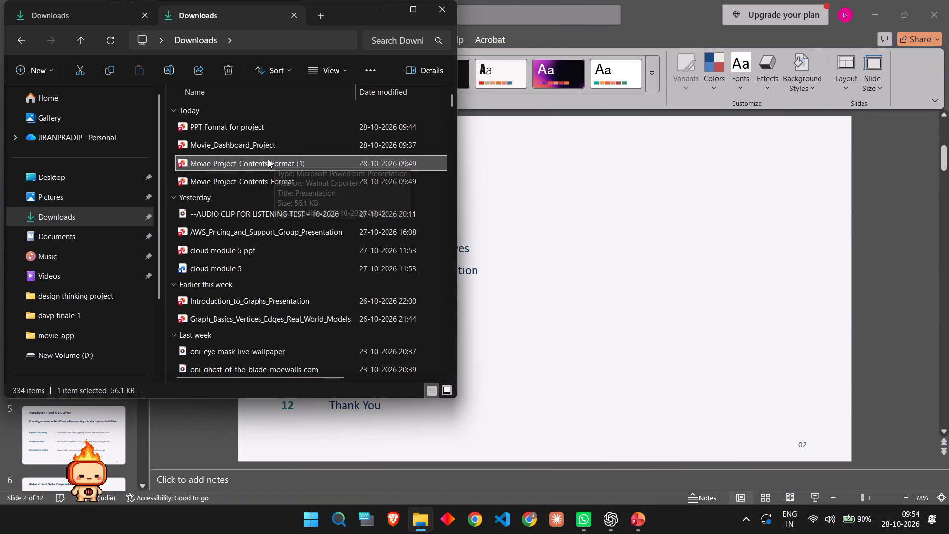
pyautogui.doubleClick(271, 131)
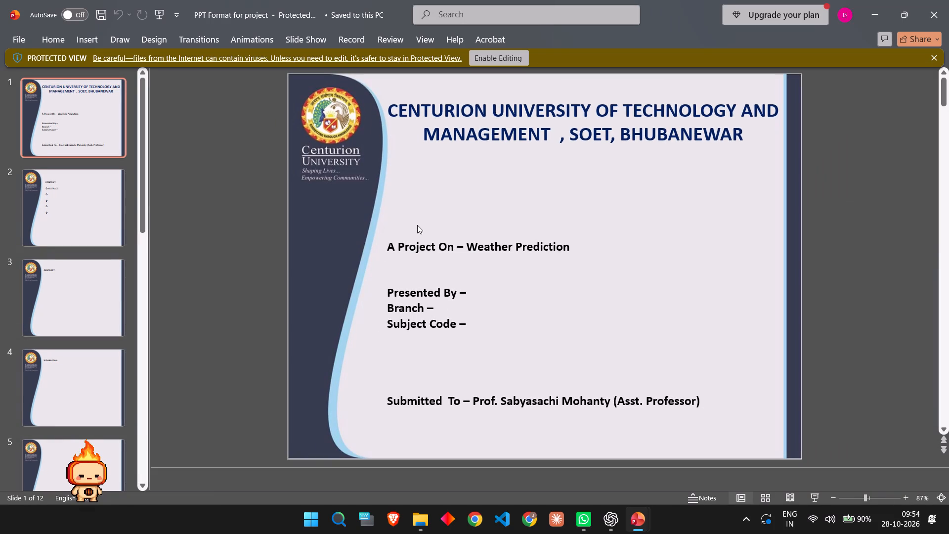
pyautogui.click(91, 209)
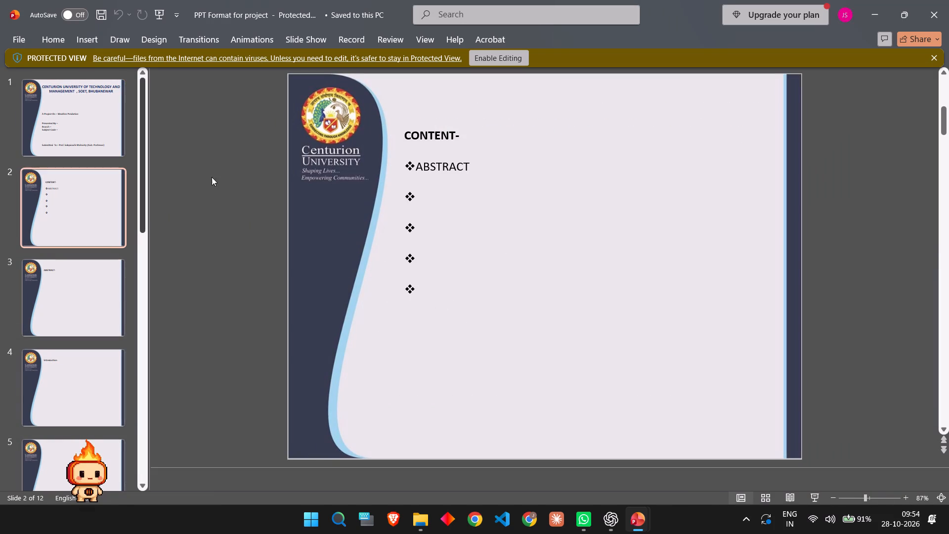
pyautogui.click(495, 58)
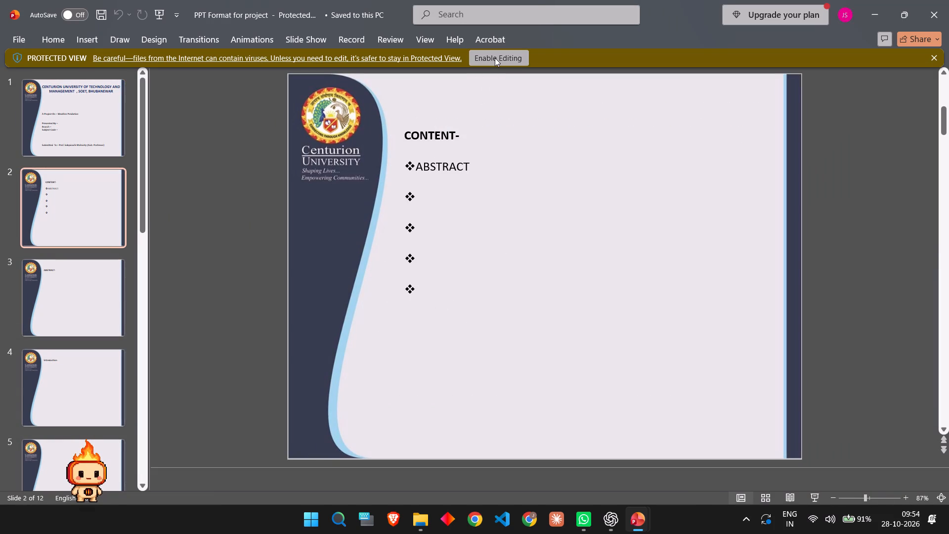
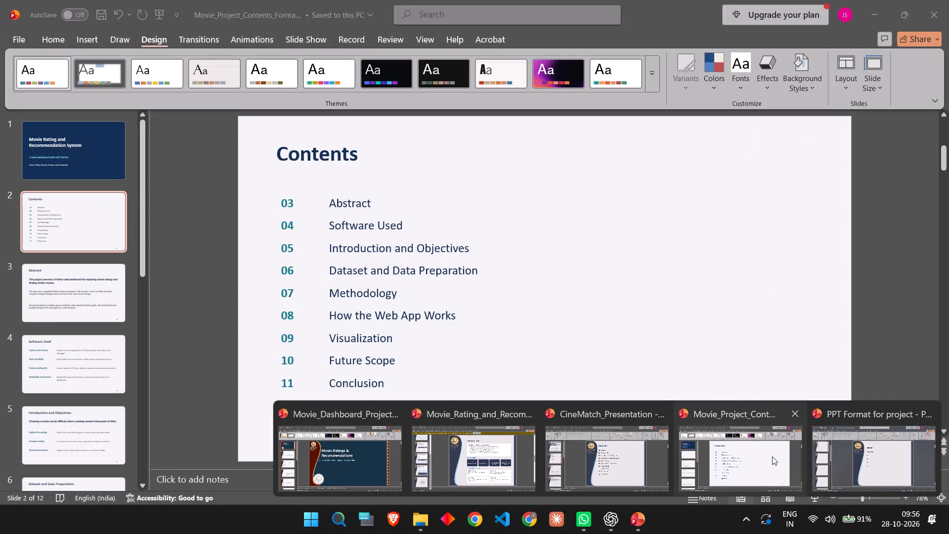
# Return to the Movie_Project_Contents_Format presentation and apply the theme of "cutm ppt slide" from the Documents folder.
pyautogui.click(738, 458)
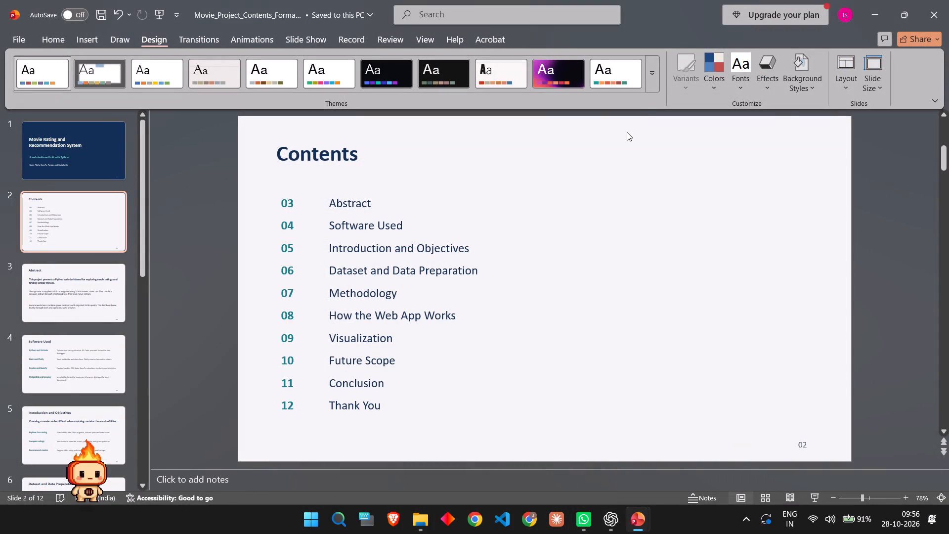
pyautogui.click(651, 81)
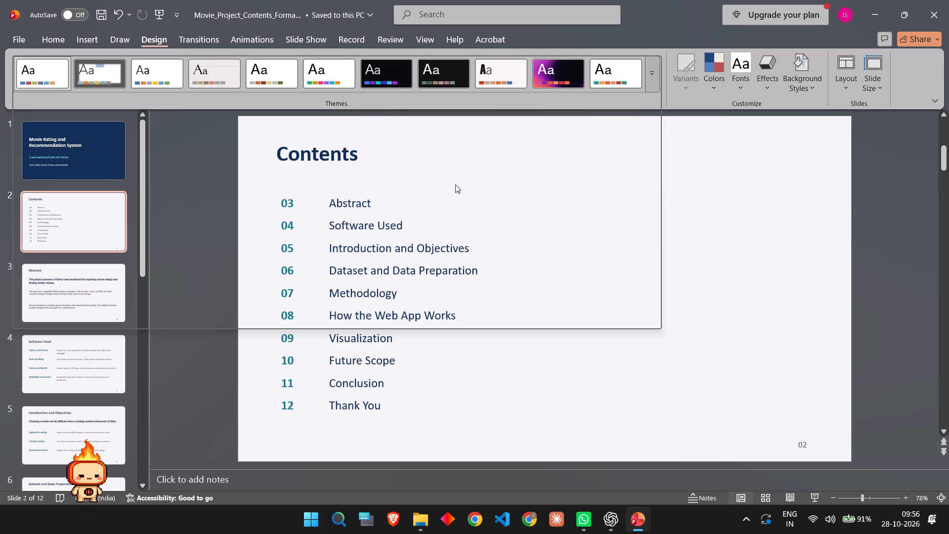
pyautogui.click(241, 291)
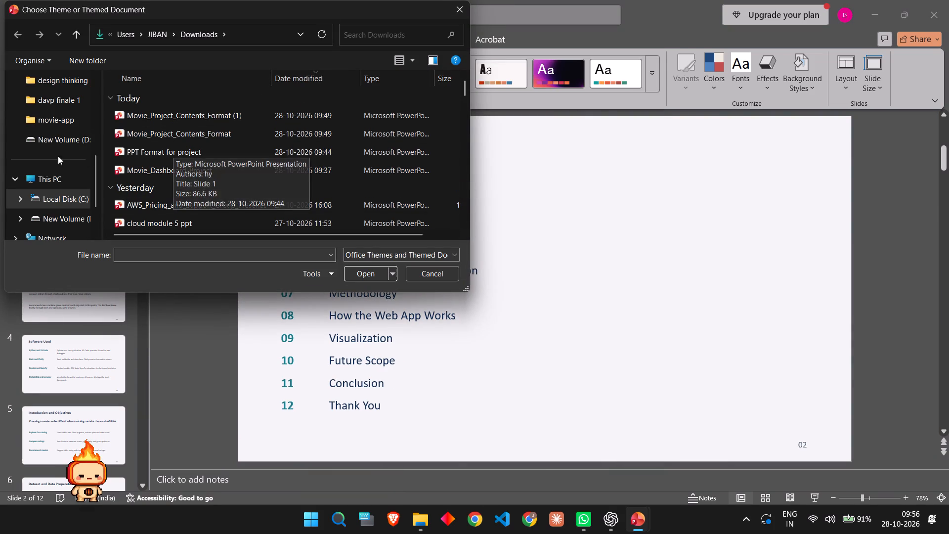
pyautogui.scroll(1, 47, 138)
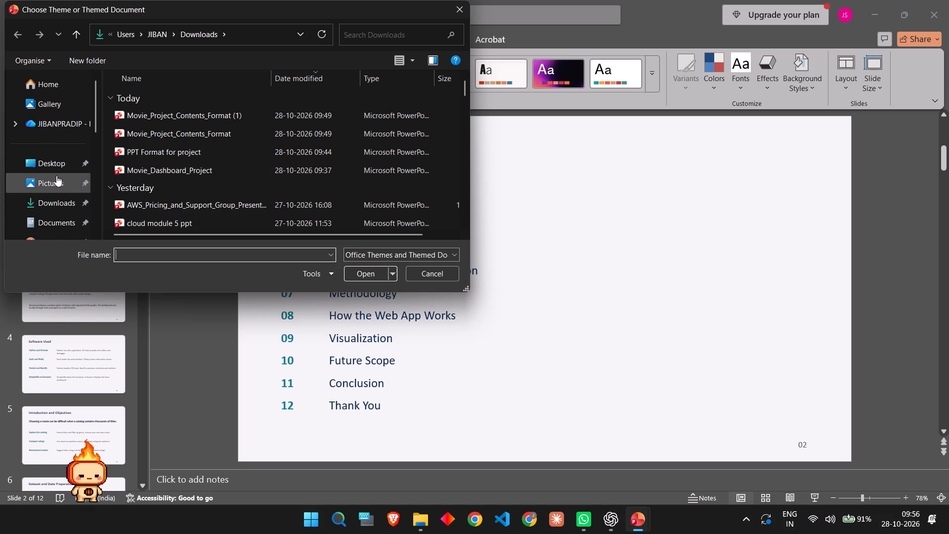
pyautogui.click(55, 219)
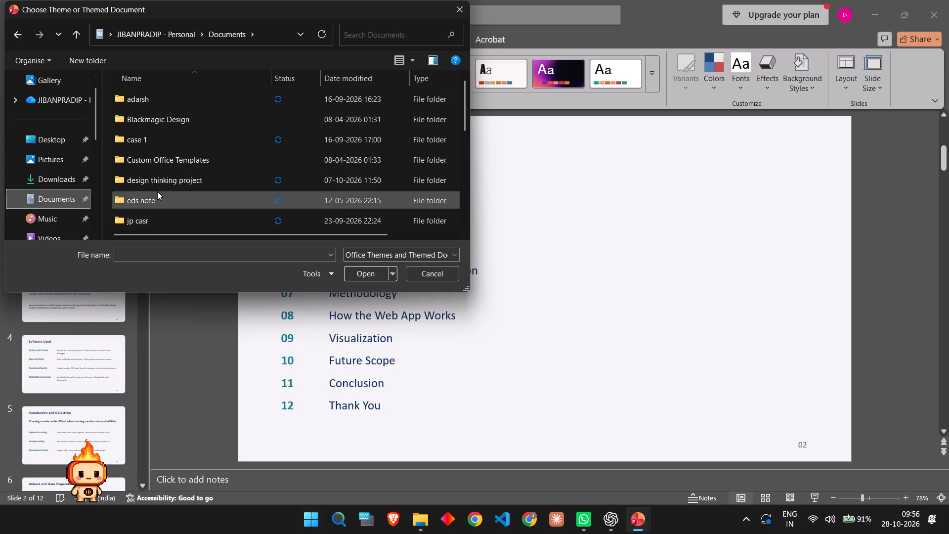
pyautogui.scroll(-3, 157, 191)
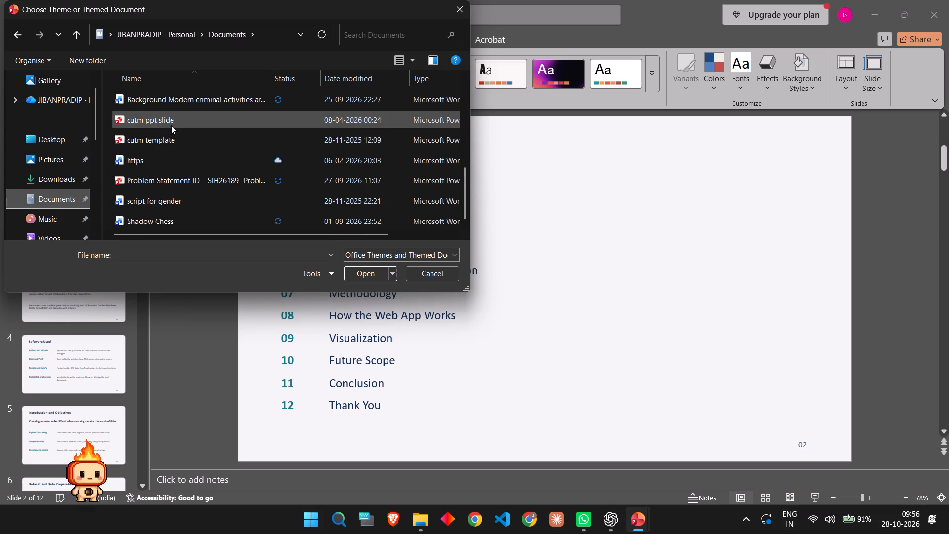
pyautogui.doubleClick(171, 125)
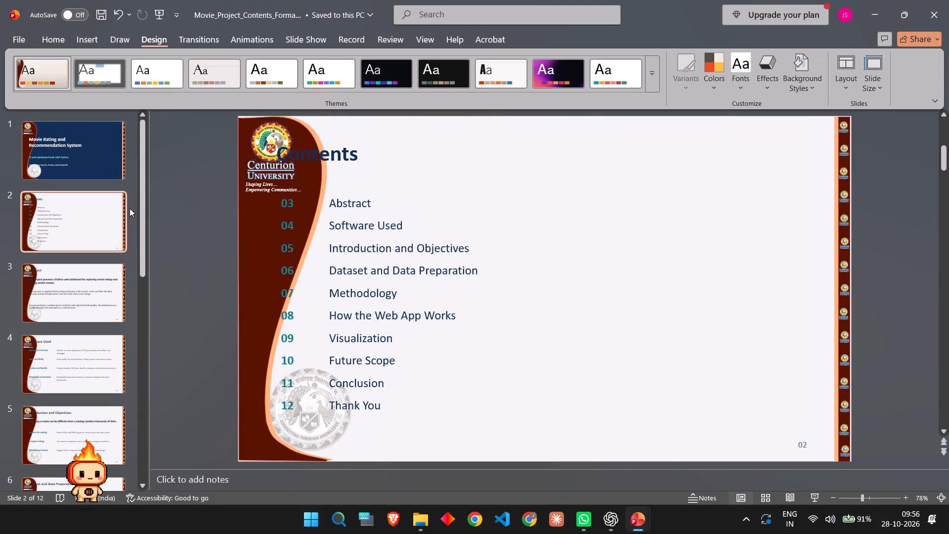
# Give the title slide a solid background fill in the lightest grey tint of white and apply it to all slides.
pyautogui.click(93, 153)
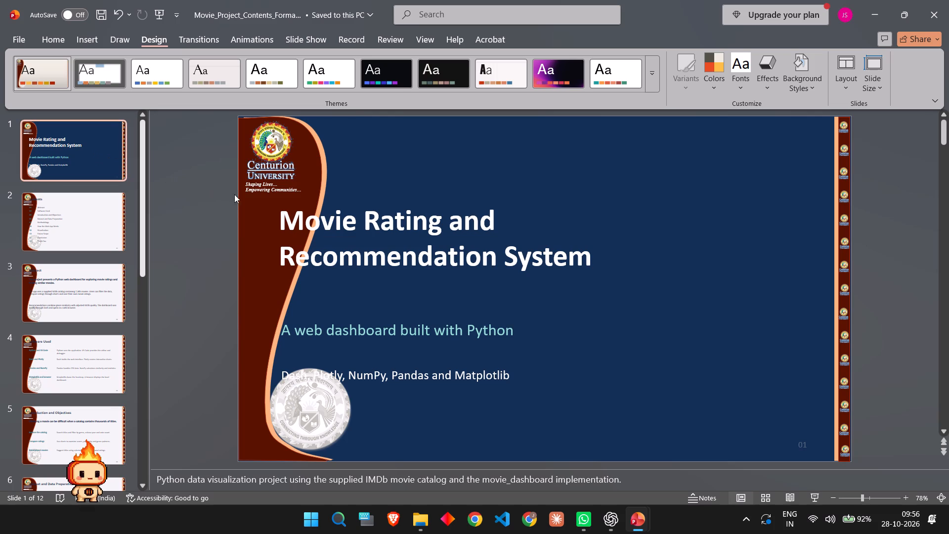
pyautogui.rightClick(530, 187)
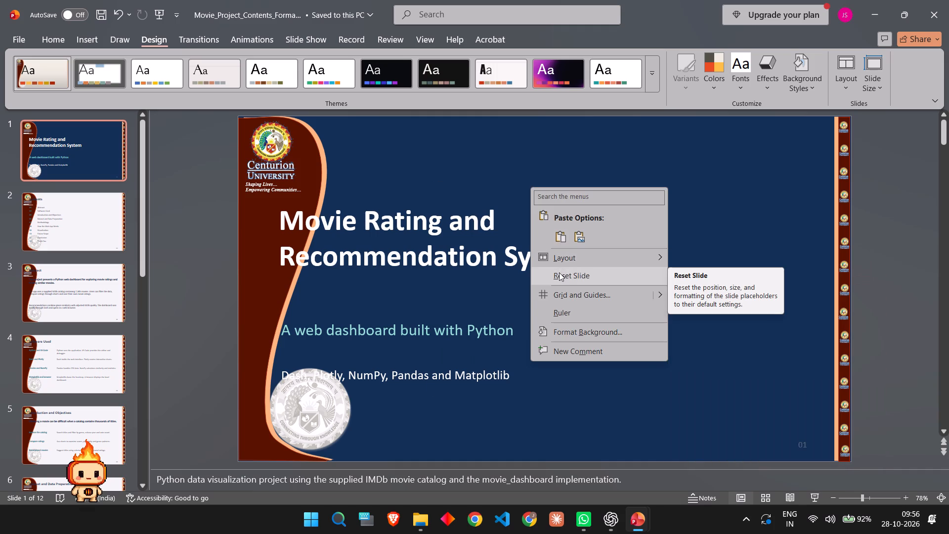
pyautogui.click(552, 333)
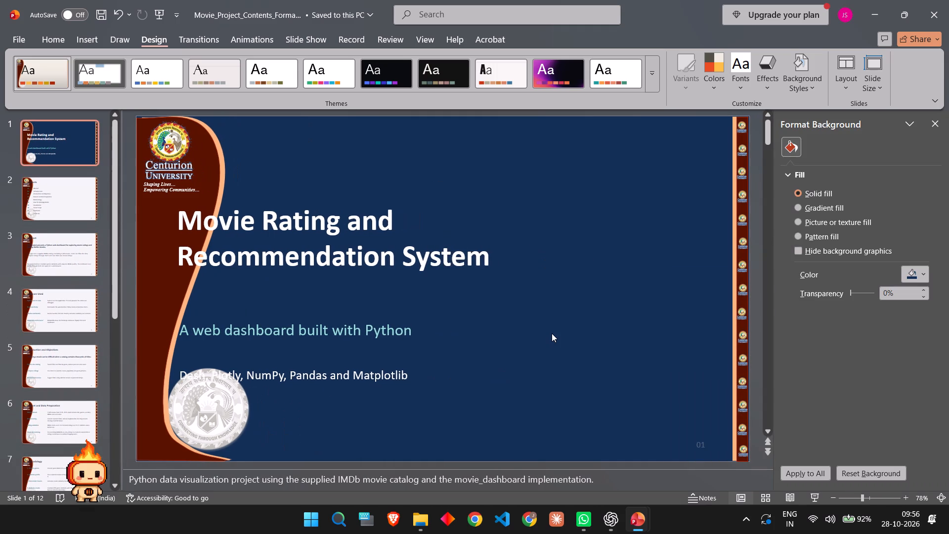
pyautogui.click(792, 153)
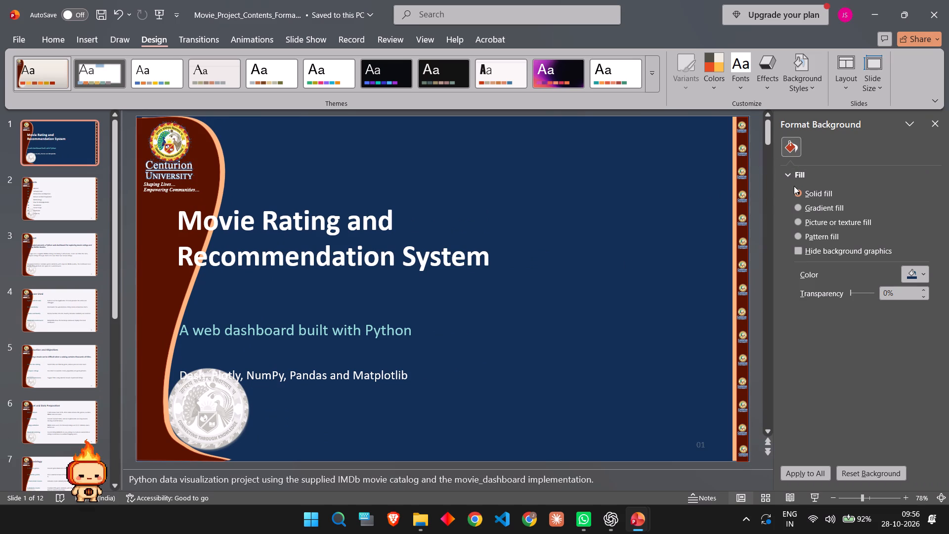
pyautogui.click(929, 275)
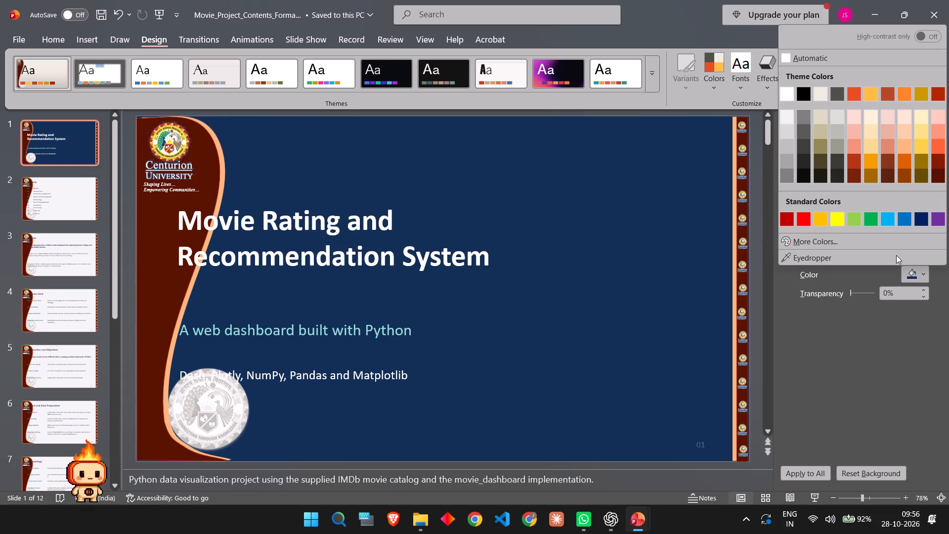
pyautogui.click(789, 117)
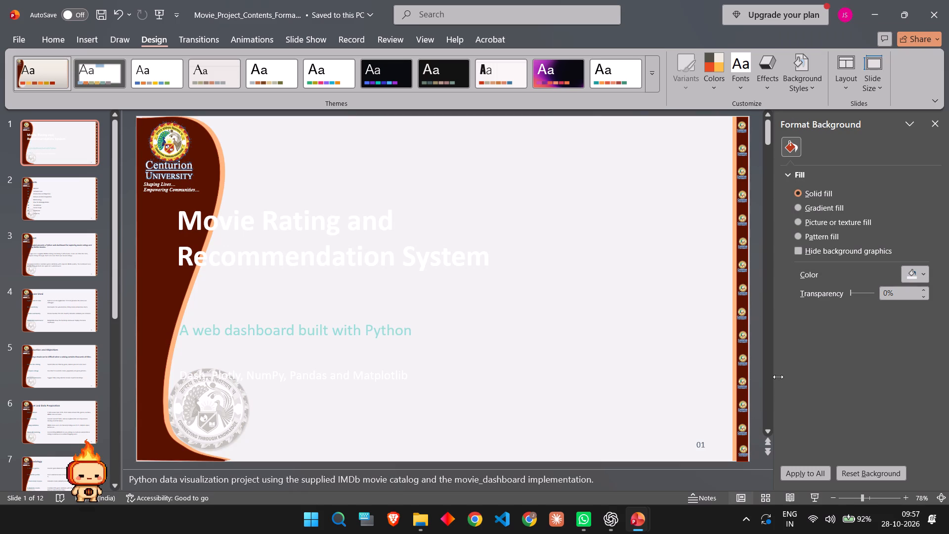
pyautogui.click(797, 467)
pyautogui.click(797, 467)
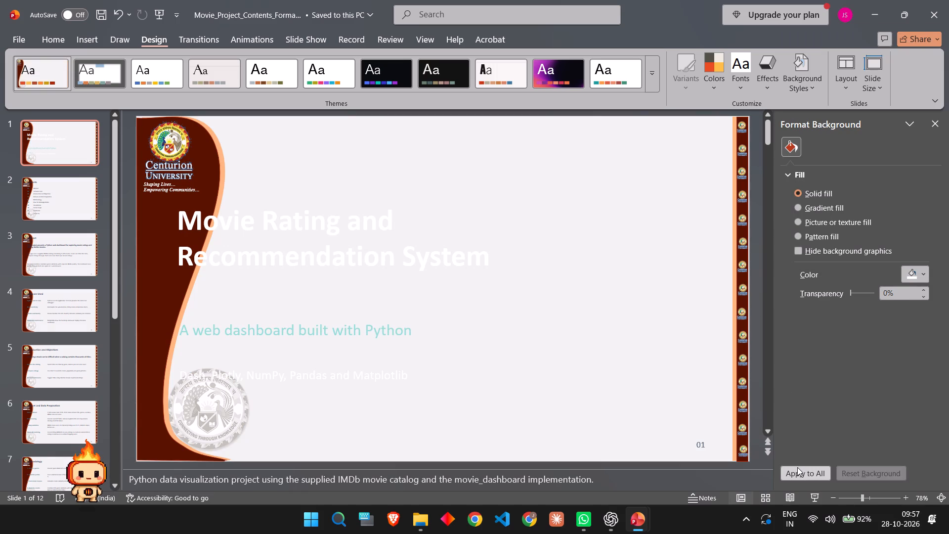
pyautogui.click(936, 128)
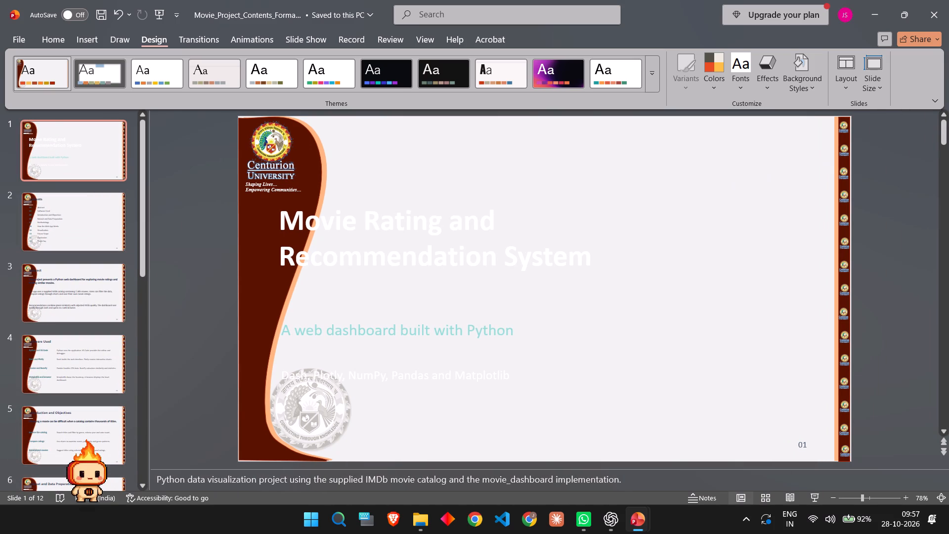
# Recolour the title "Movie Rating and Recommendation System" standard blue and move its text box up and right, clear of the curved border.
pyautogui.click(465, 244)
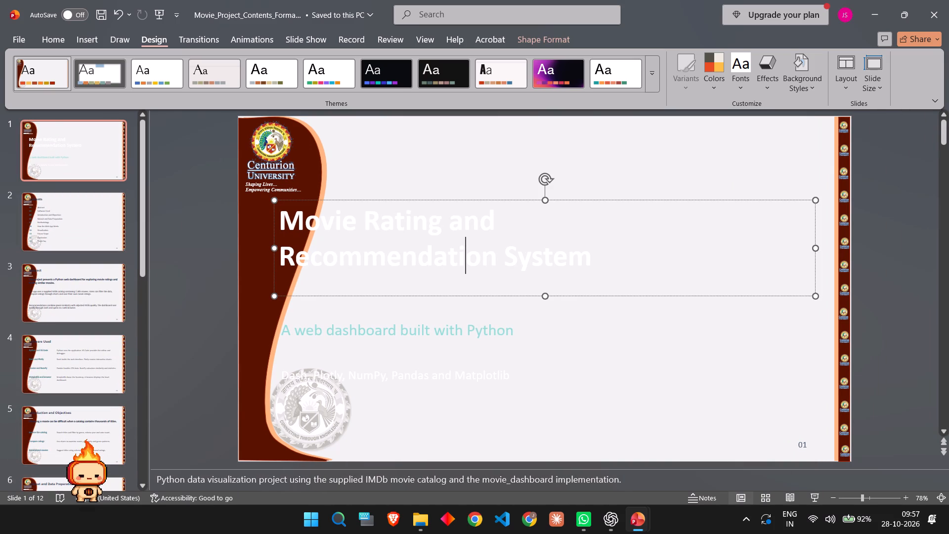
pyautogui.click(278, 221)
pyautogui.moveTo(280, 216); pyautogui.dragTo(568, 248)
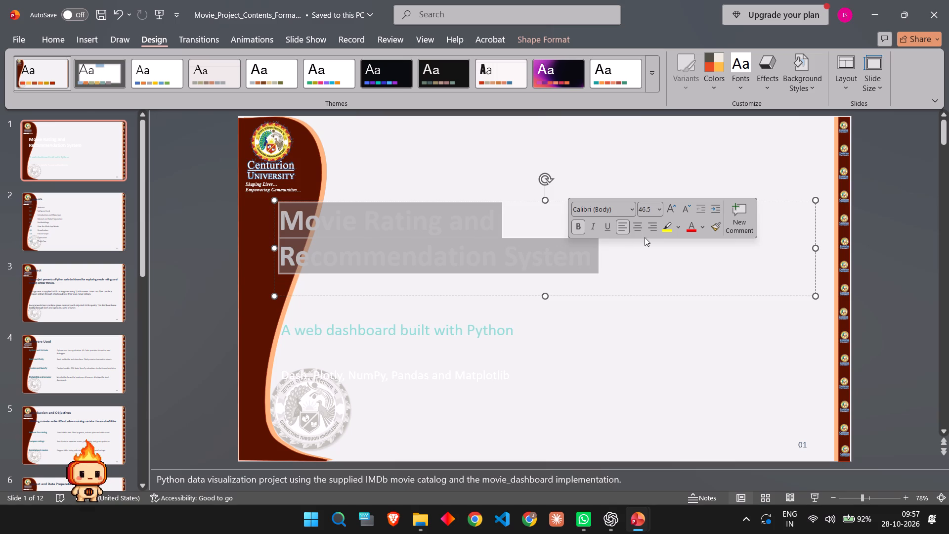
pyautogui.click(704, 225)
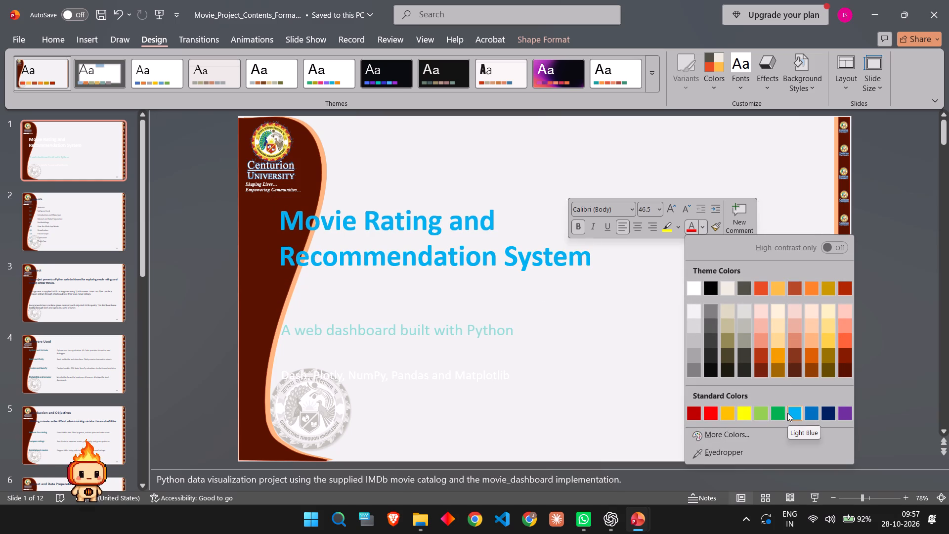
pyautogui.click(816, 415)
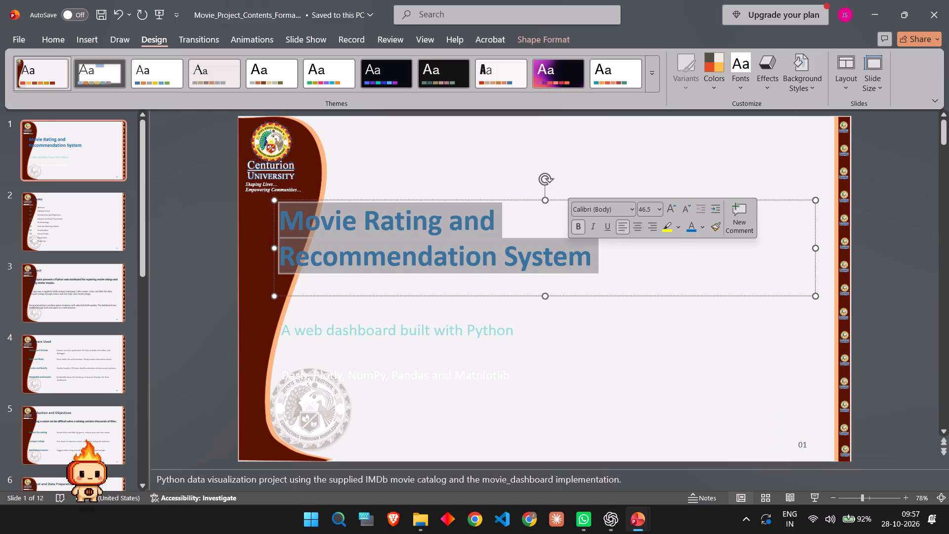
pyautogui.moveTo(524, 291); pyautogui.dragTo(586, 258)
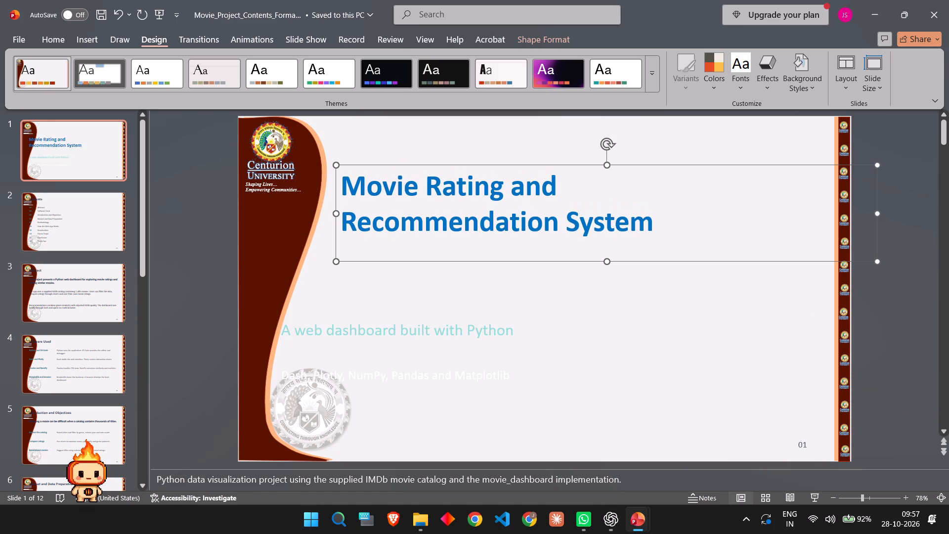
# Recolour the subtitle "A web dashboard built with Python" standard dark blue.
pyautogui.click(404, 338)
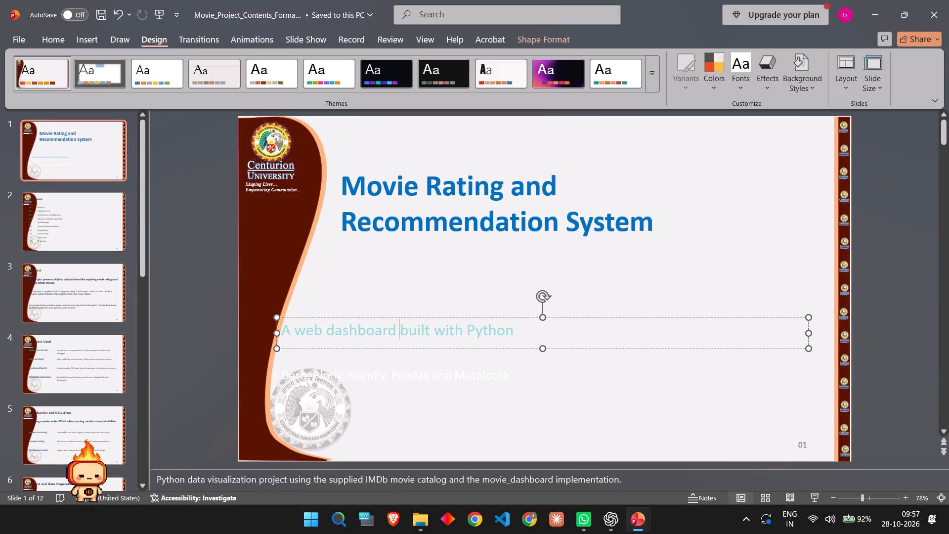
pyautogui.doubleClick(513, 331)
pyautogui.moveTo(513, 331); pyautogui.dragTo(433, 341)
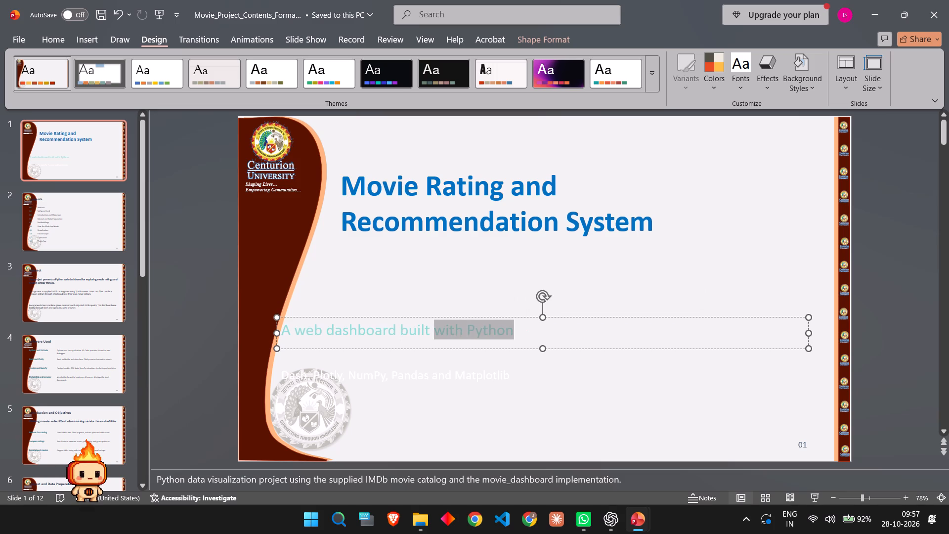
pyautogui.moveTo(433, 341); pyautogui.dragTo(285, 338)
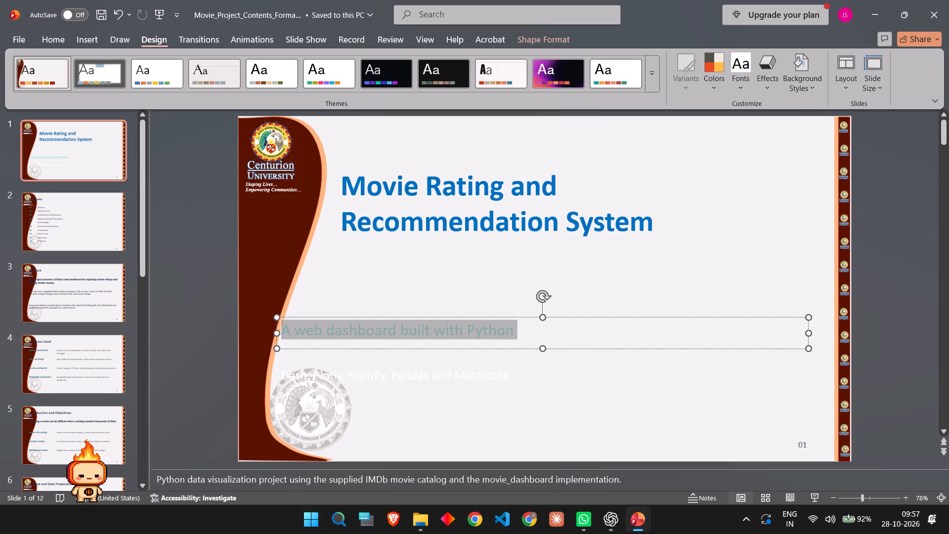
pyautogui.moveTo(285, 338); pyautogui.dragTo(284, 338)
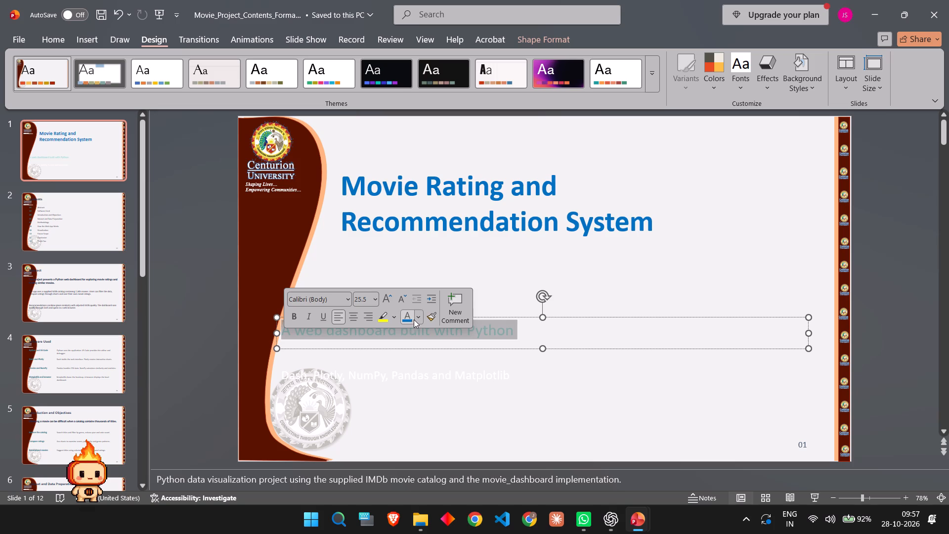
pyautogui.click(416, 318)
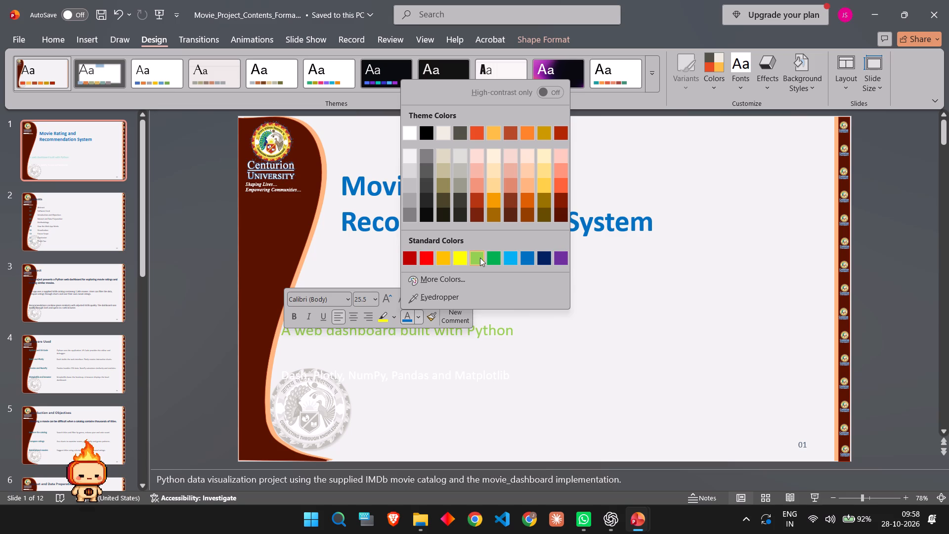
pyautogui.click(536, 259)
pyautogui.click(508, 277)
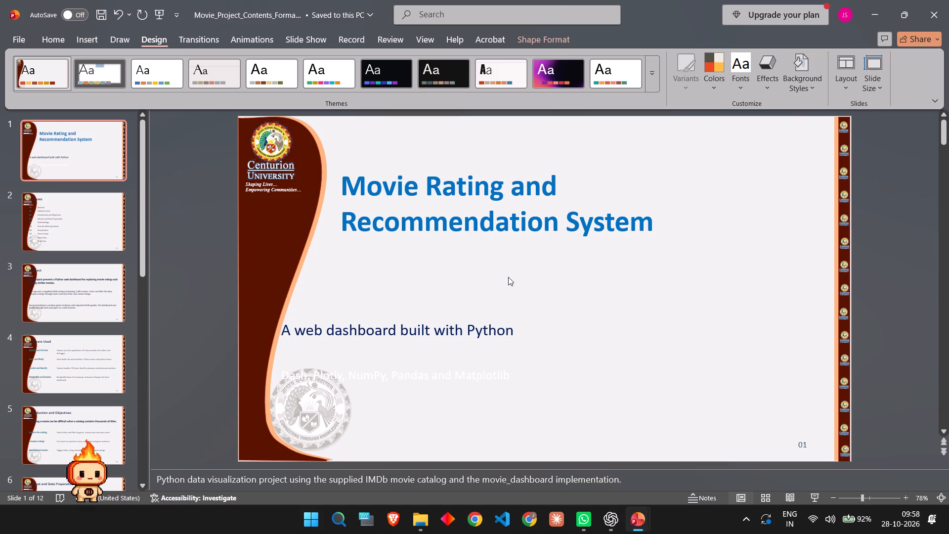
# Delete the text box listing Dash, Plotly, NumPy, Pandas and Matplotlib from the title slide.
pyautogui.click(472, 368)
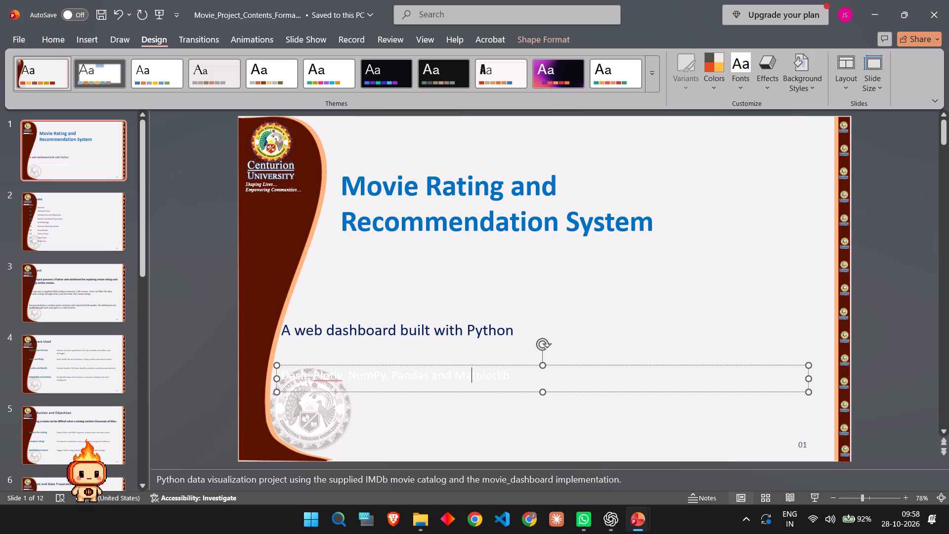
pyautogui.click(472, 365)
pyautogui.press('Delete')
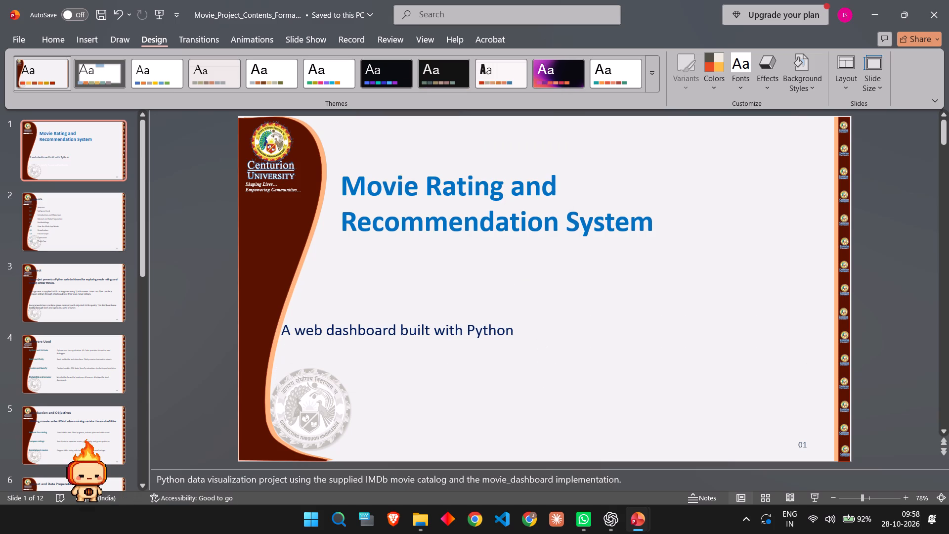
# Move the subtitle text box up and right so it sits just beneath the title, clear of the curved border.
pyautogui.click(430, 334)
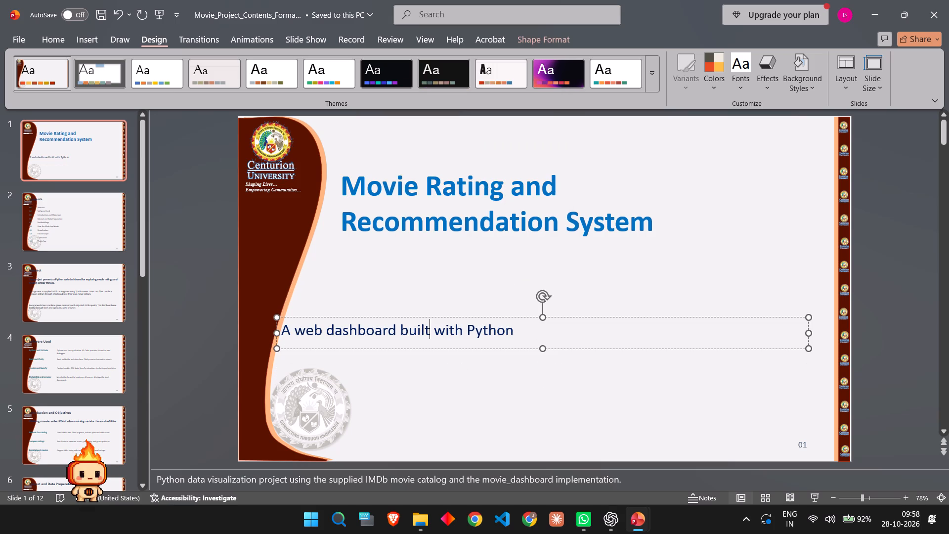
pyautogui.moveTo(436, 317); pyautogui.dragTo(477, 266)
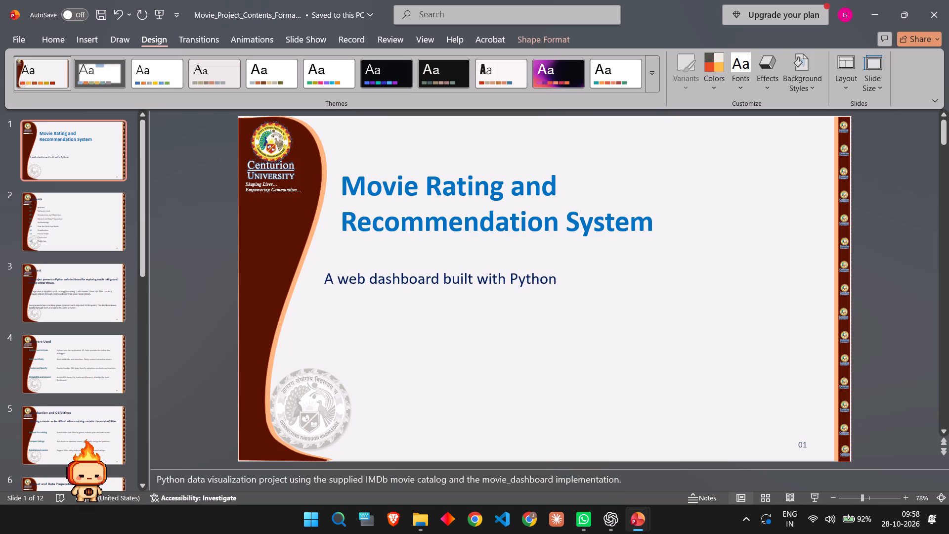
pyautogui.moveTo(477, 266); pyautogui.dragTo(483, 257)
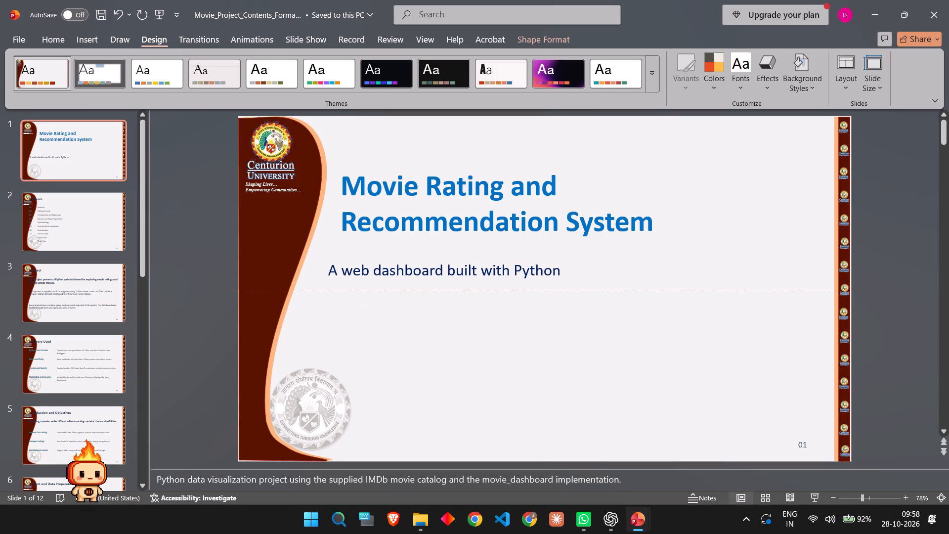
pyautogui.moveTo(483, 257); pyautogui.dragTo(484, 257)
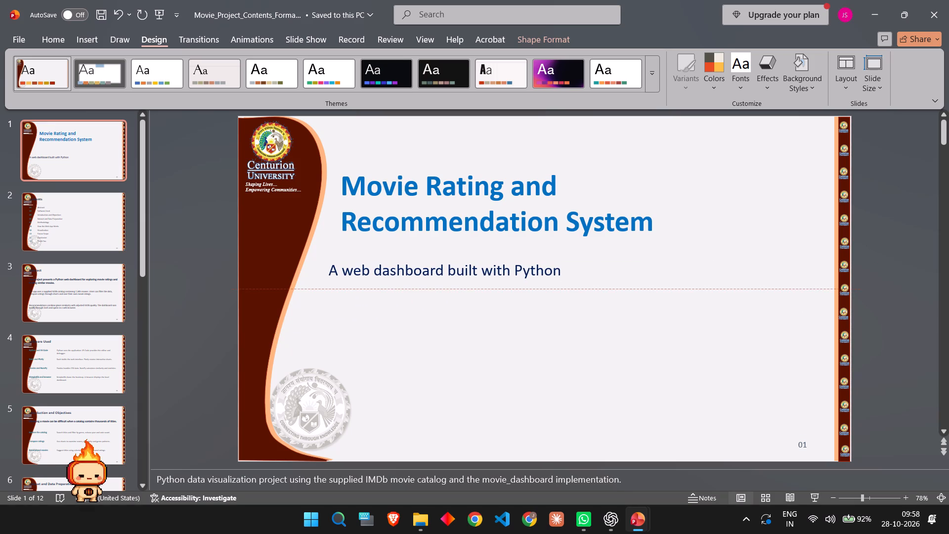
pyautogui.moveTo(484, 257); pyautogui.dragTo(485, 257)
pyautogui.click(449, 348)
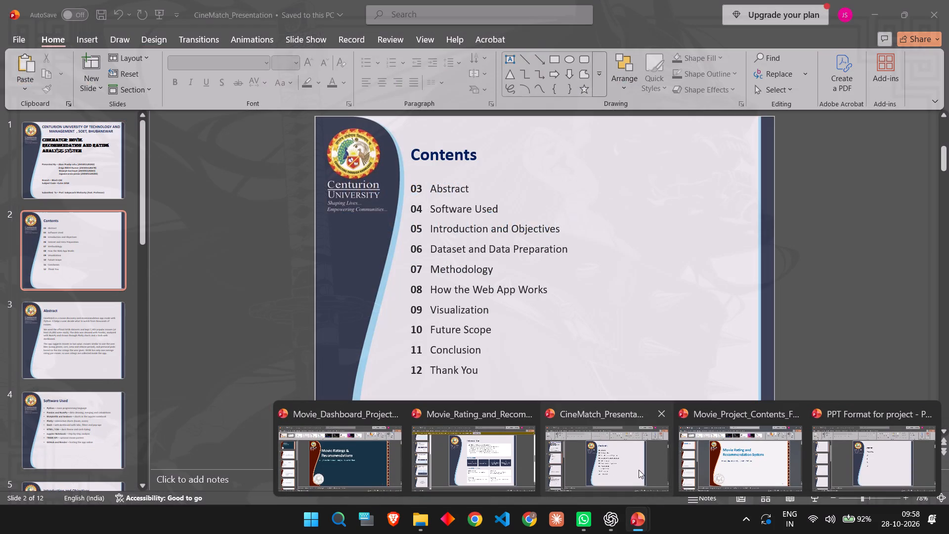
# Switch to CineMatch_Presentation and copy the title slide's text from the university heading through the "Submitted To" line.
pyautogui.click(583, 457)
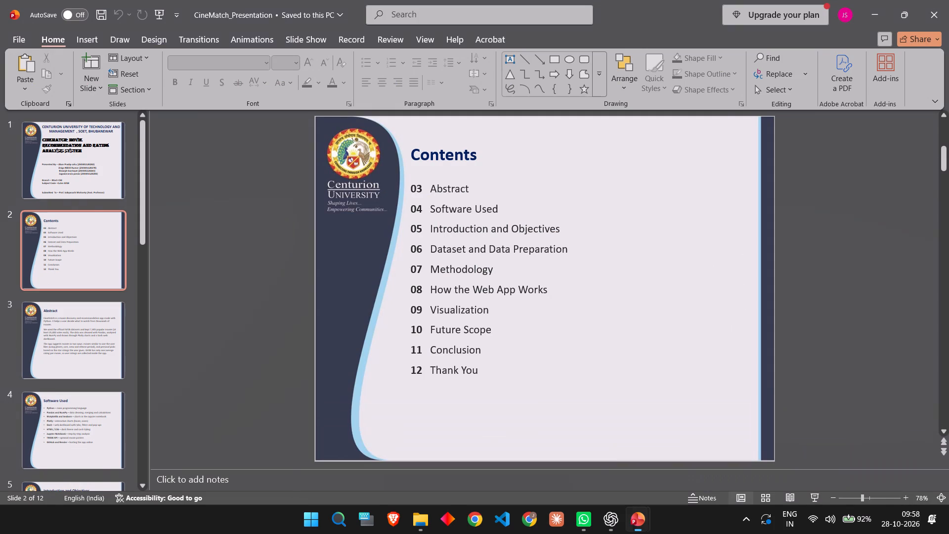
pyautogui.click(107, 166)
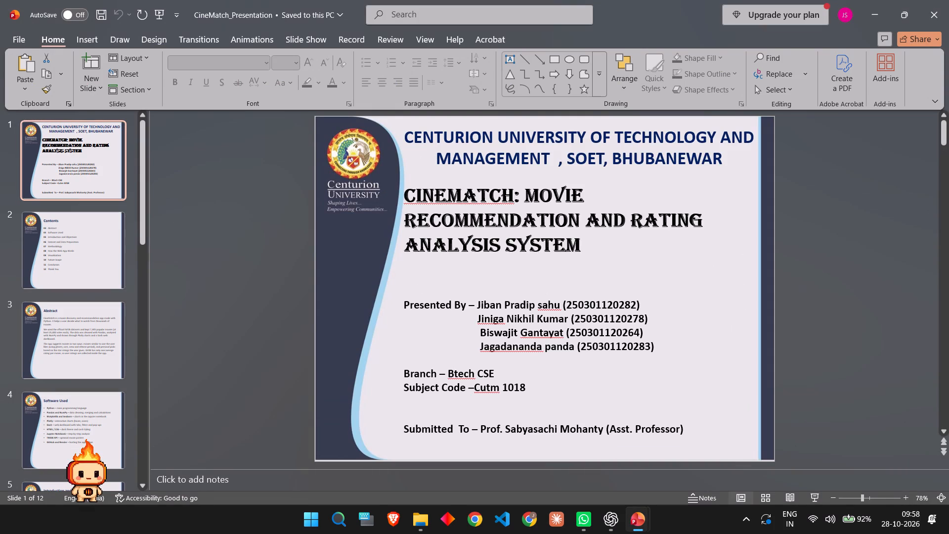
pyautogui.click(403, 133)
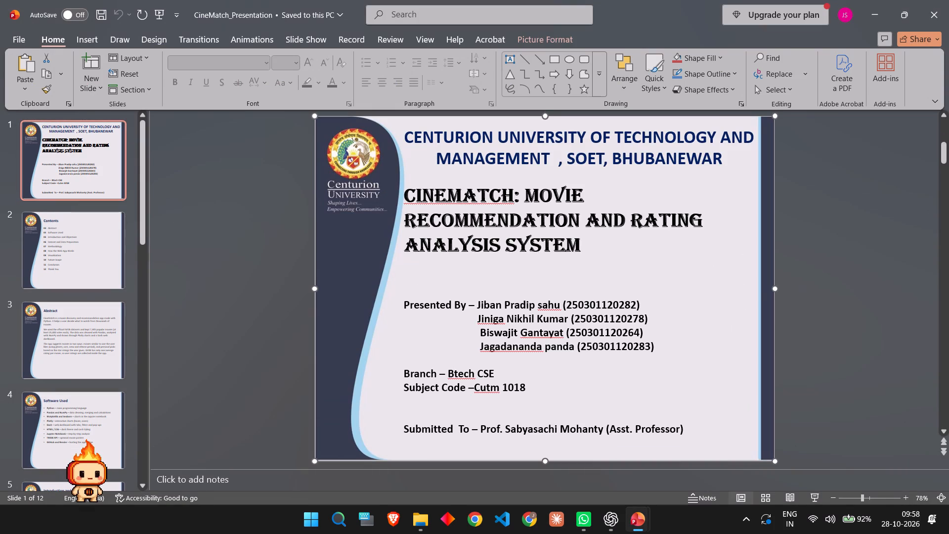
pyautogui.moveTo(410, 133); pyautogui.dragTo(419, 138)
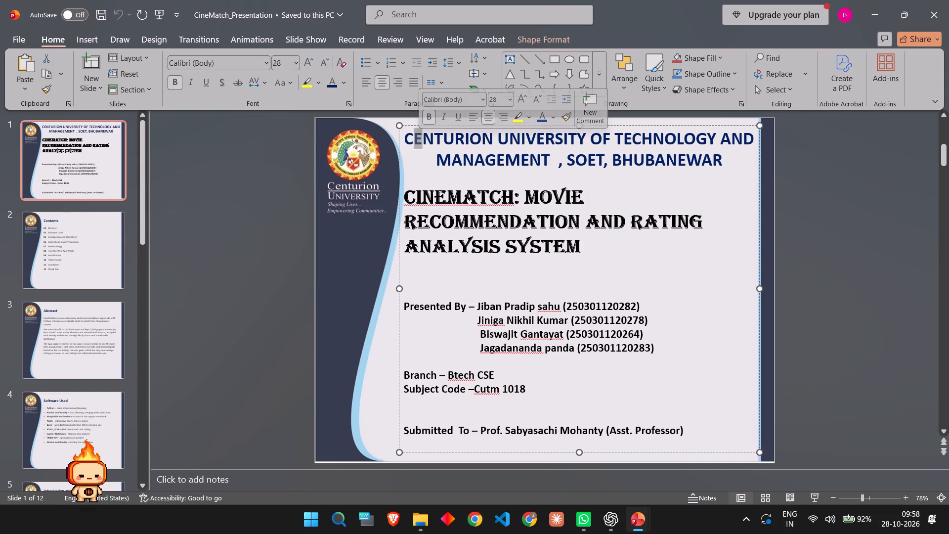
pyautogui.click(407, 169)
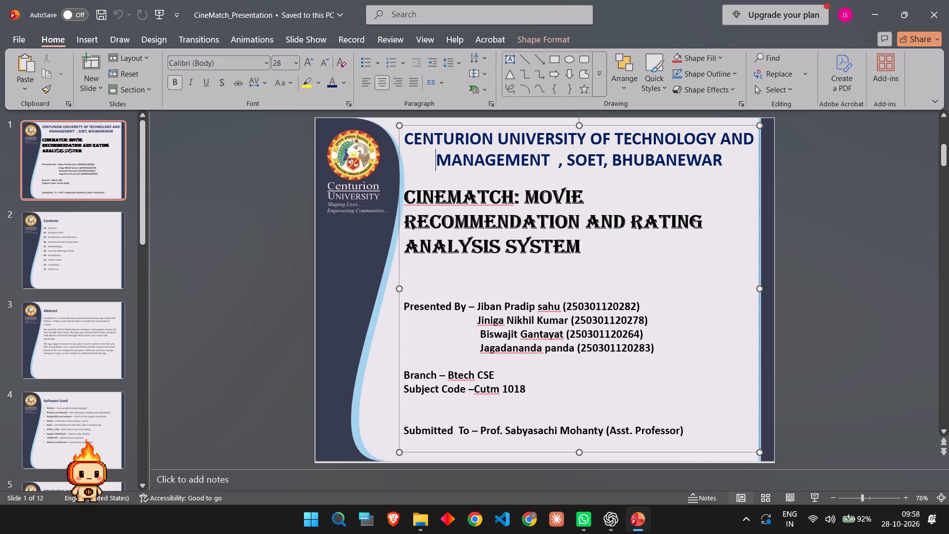
pyautogui.moveTo(408, 136); pyautogui.dragTo(615, 407)
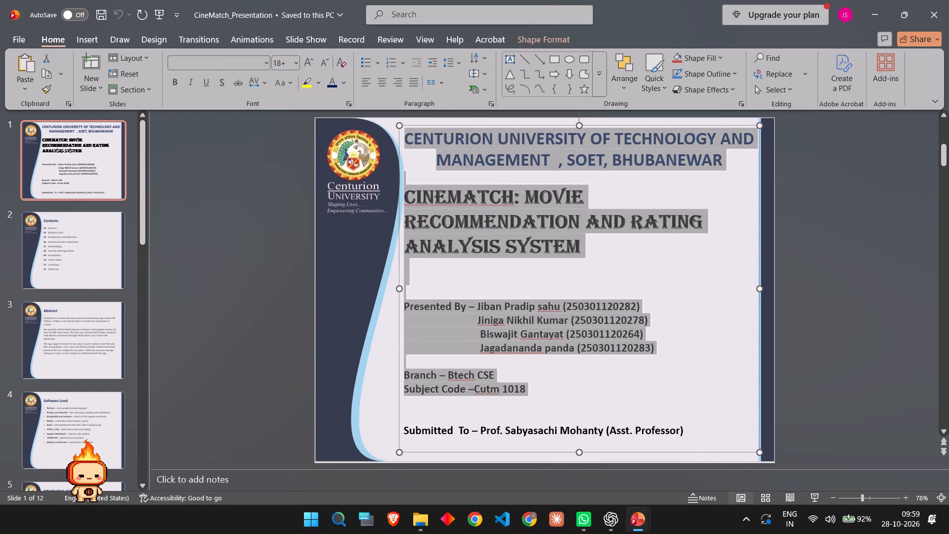
pyautogui.moveTo(615, 407); pyautogui.dragTo(676, 432)
pyautogui.hotkey('ctrl', 'c')
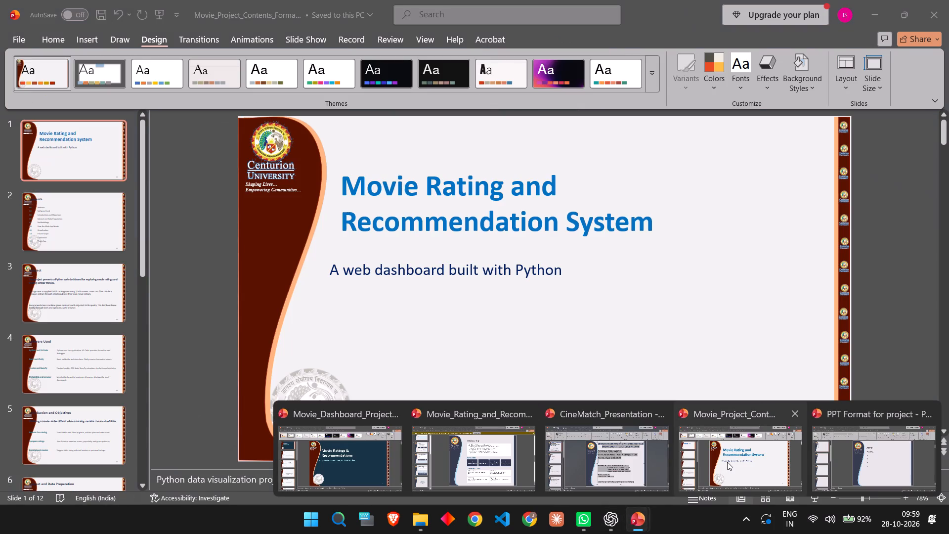
# In Movie_Project_Contents_Format, delete the title "Movie Rating and Recommendation System" and the subtitle "A web dashboard built with Python" from slide 1.
pyautogui.click(727, 462)
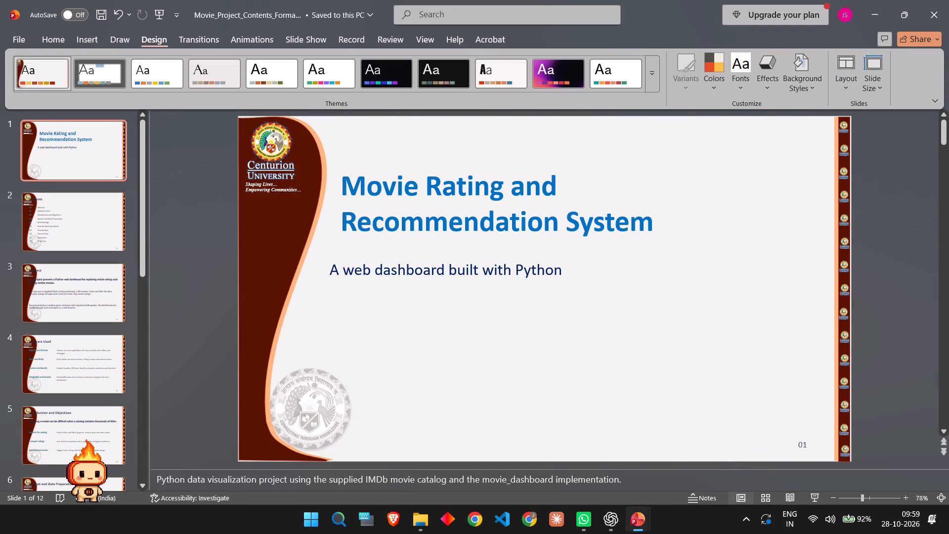
pyautogui.moveTo(343, 179); pyautogui.dragTo(663, 253)
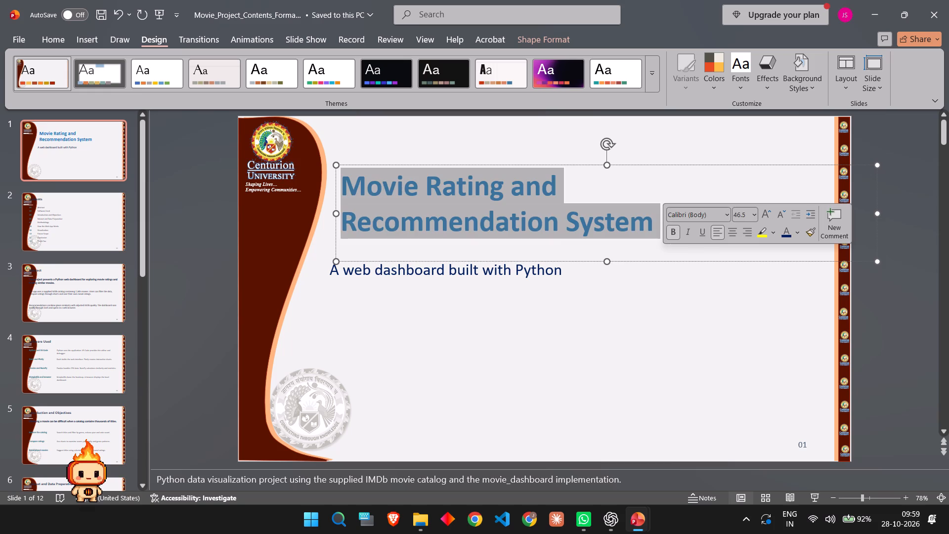
pyautogui.press('Delete')
pyautogui.moveTo(560, 265); pyautogui.dragTo(291, 267)
pyautogui.press('Delete')
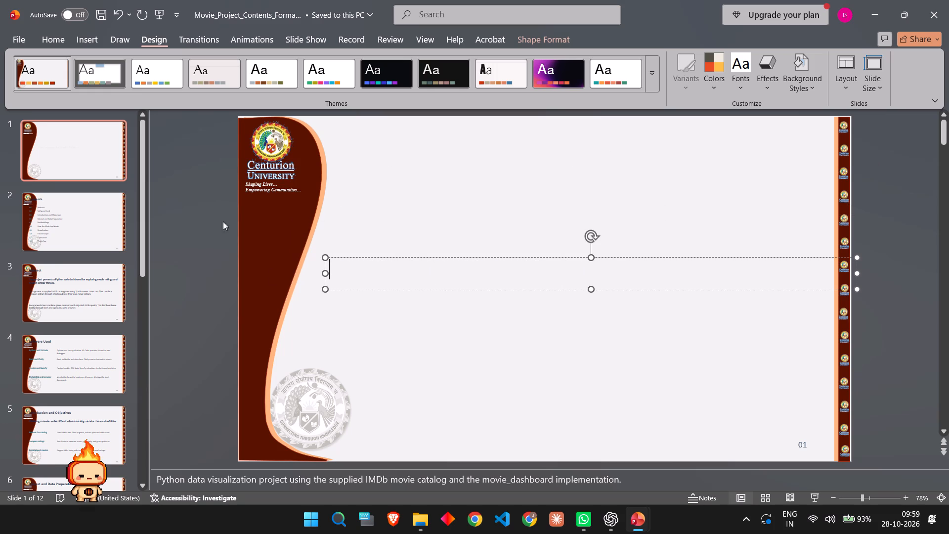
# Paste the copied university heading, project title, presenter, branch and submission text onto the emptied title slide.
pyautogui.click(331, 155)
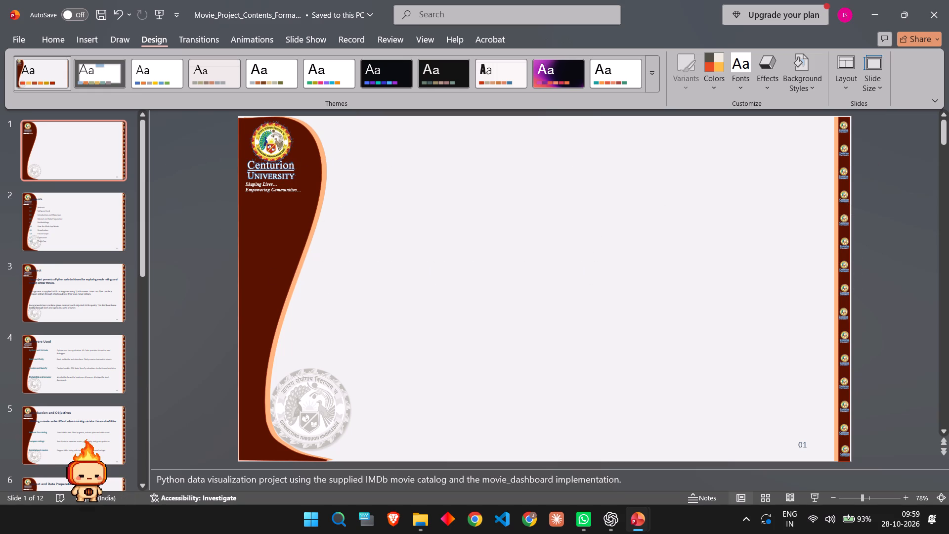
pyautogui.hotkey('ctrl', 'v')
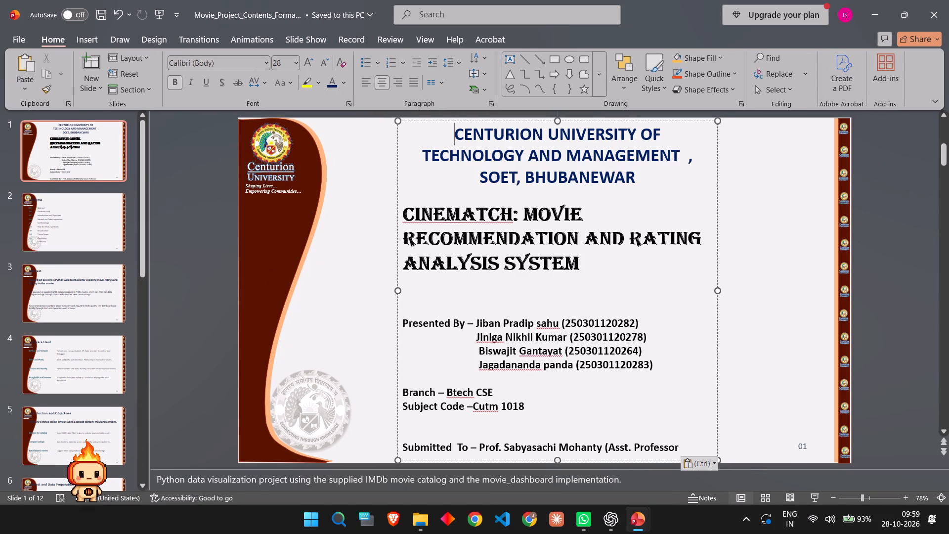
# Remove the "CineMatch:" prefix so the project title starts with "Movie Recommendation and Rating Analysis System".
pyautogui.click(522, 211)
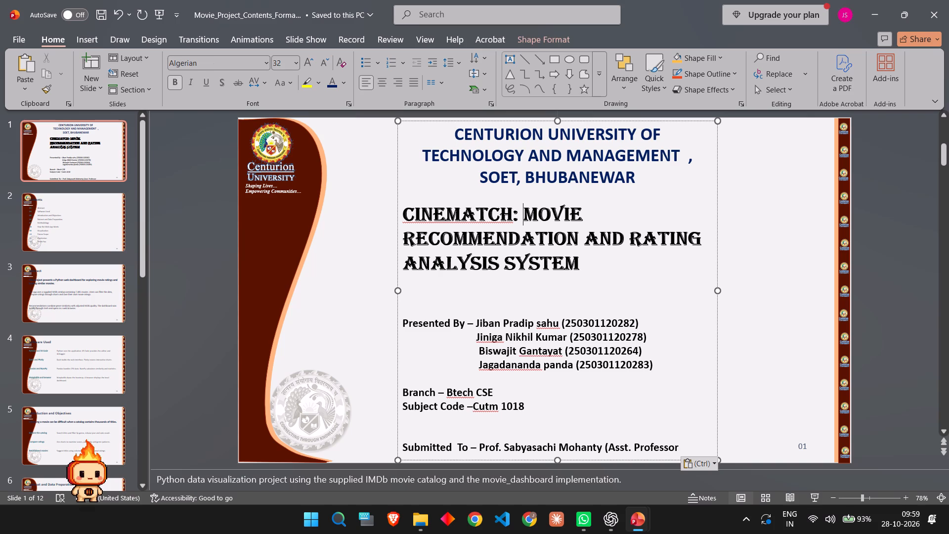
pyautogui.press('BackSpace')
pyautogui.press('BackSpace')
pyautogui.press('BackSpace')
pyautogui.press('BackSpace')
pyautogui.press('BackSpace')
pyautogui.press('BackSpace')
pyautogui.press('BackSpace')
pyautogui.press('BackSpace')
pyautogui.press('BackSpace')
pyautogui.press('BackSpace')
pyautogui.press('BackSpace')
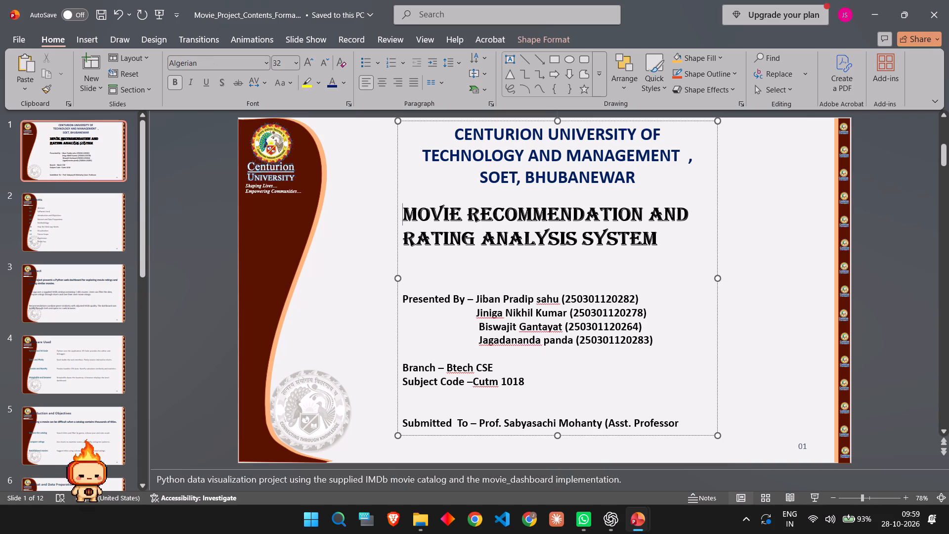
# Widen and reposition the pasted text box to fill the title slide between the curved border and the logo strip.
pyautogui.moveTo(396, 121); pyautogui.dragTo(317, 151)
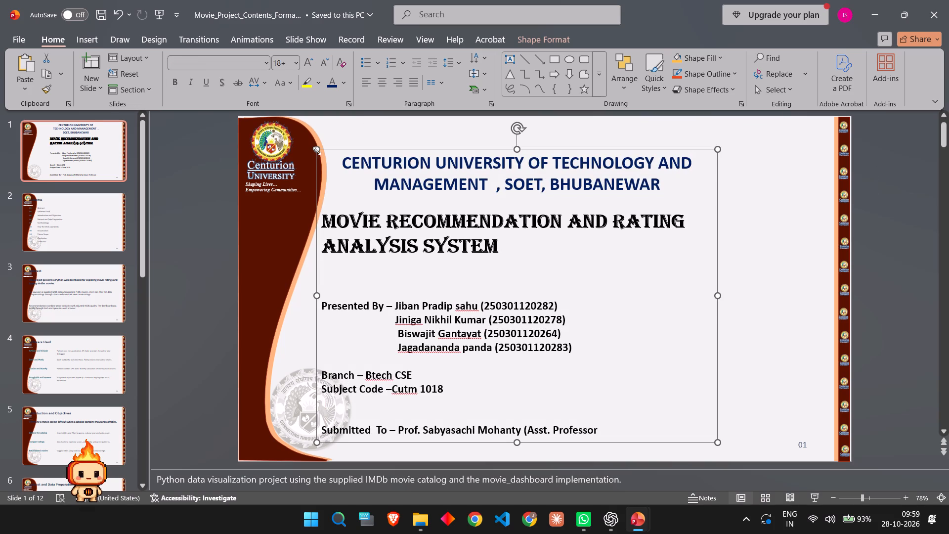
pyautogui.moveTo(432, 147); pyautogui.dragTo(461, 128)
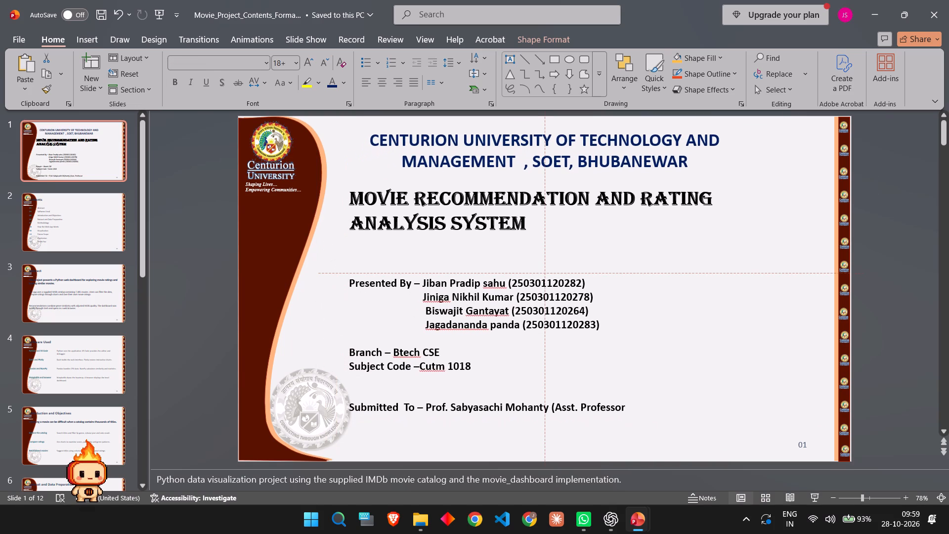
pyautogui.moveTo(461, 128); pyautogui.dragTo(466, 133)
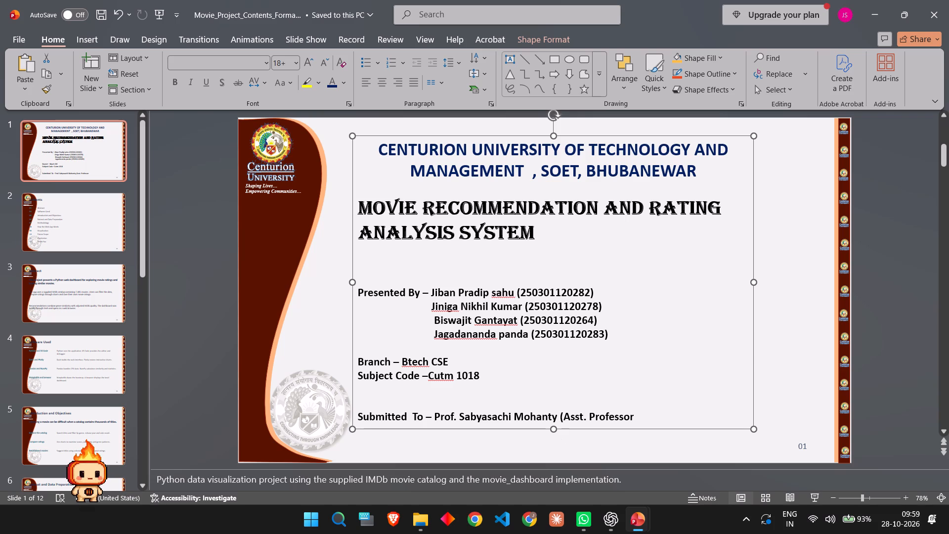
pyautogui.moveTo(554, 429); pyautogui.dragTo(553, 451)
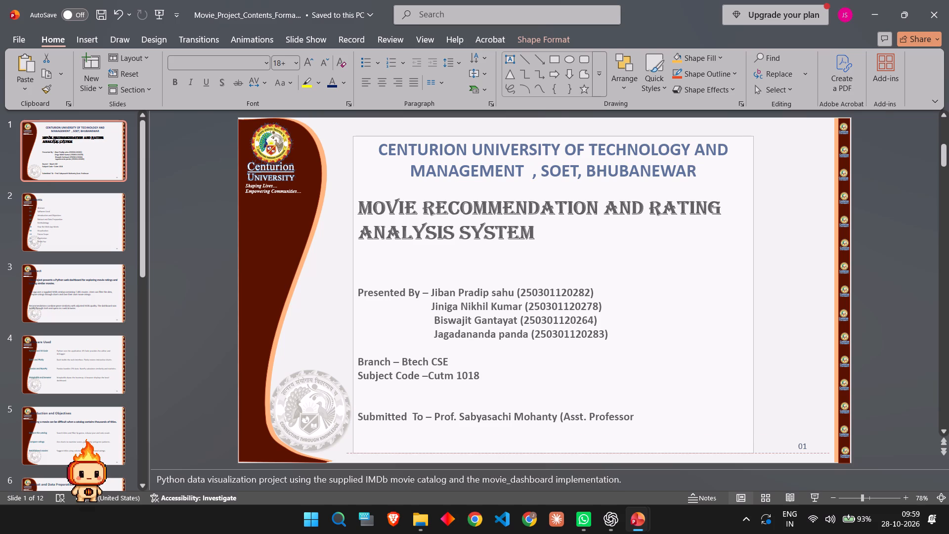
pyautogui.moveTo(553, 451); pyautogui.dragTo(552, 453)
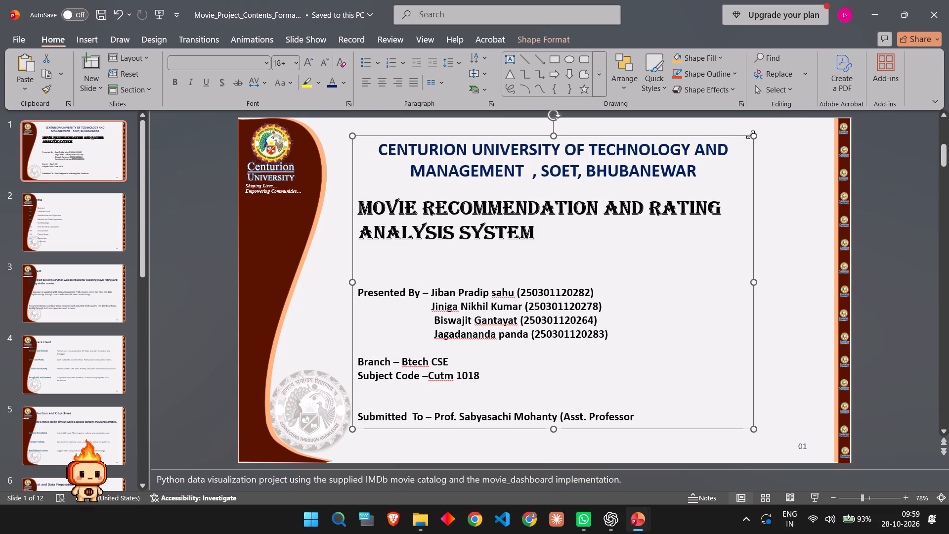
pyautogui.moveTo(752, 133); pyautogui.dragTo(774, 125)
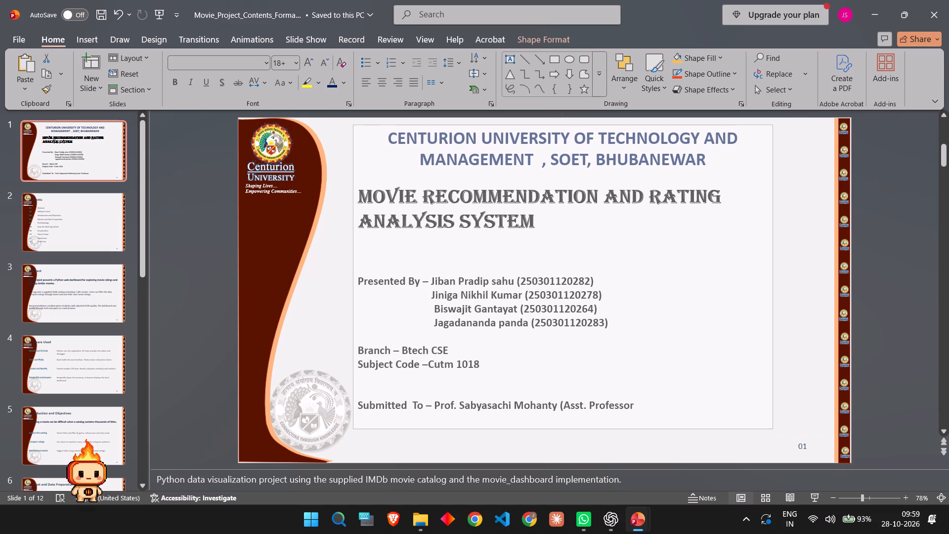
pyautogui.moveTo(774, 125); pyautogui.dragTo(810, 128)
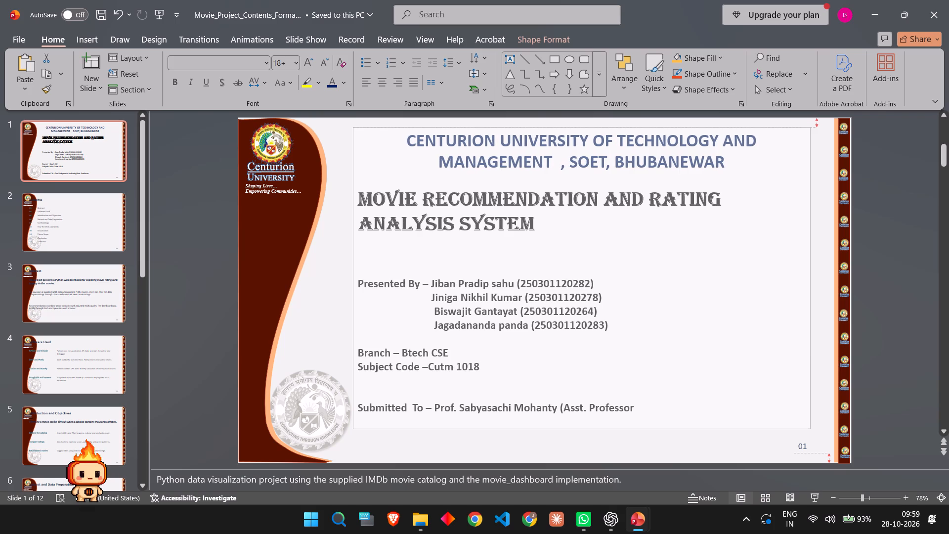
pyautogui.moveTo(810, 128); pyautogui.dragTo(818, 128)
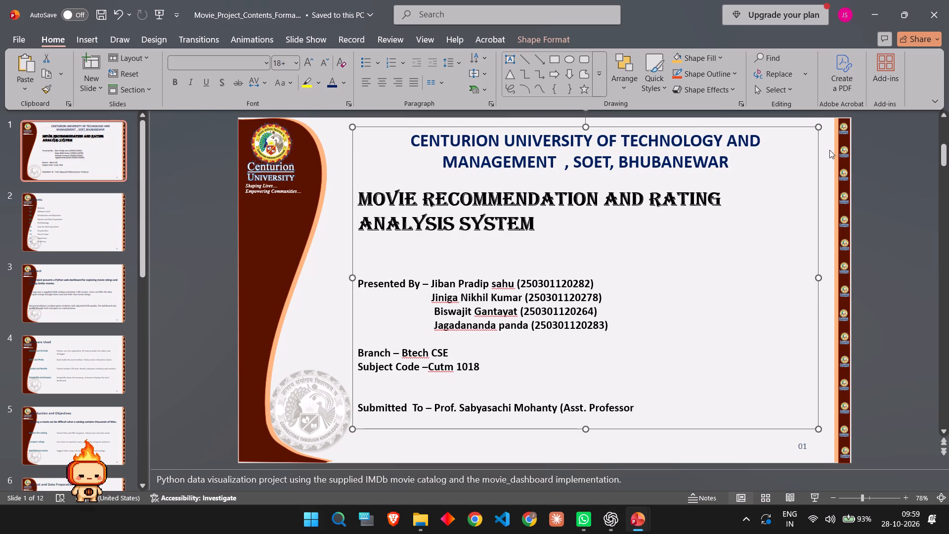
pyautogui.click(829, 150)
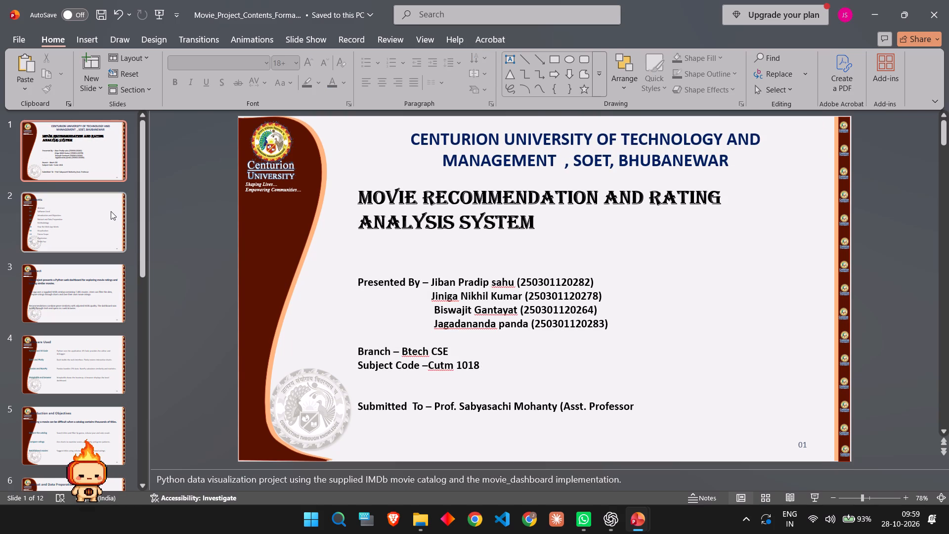
# On the Contents slide, shift all the entry numbers 03 to 12 together to the right, closer to their headings.
pyautogui.click(111, 211)
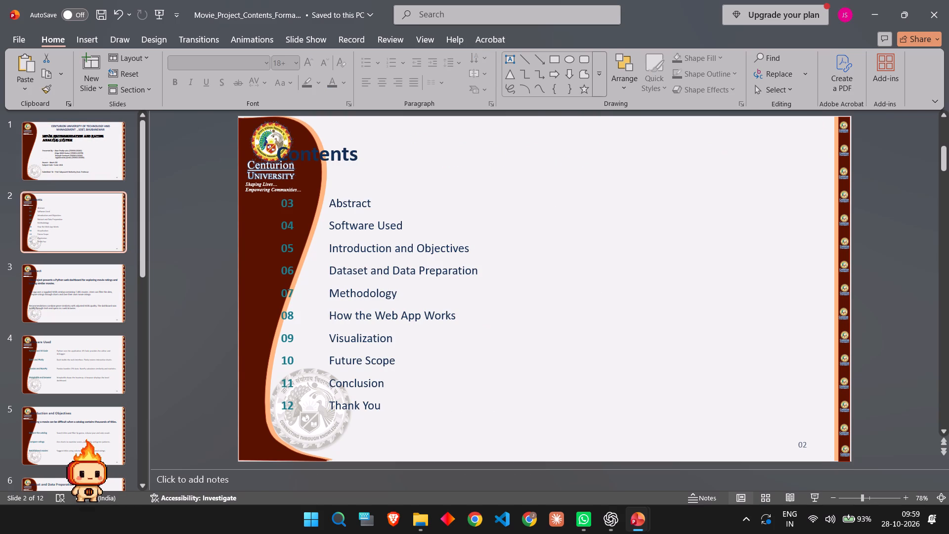
pyautogui.click(284, 149)
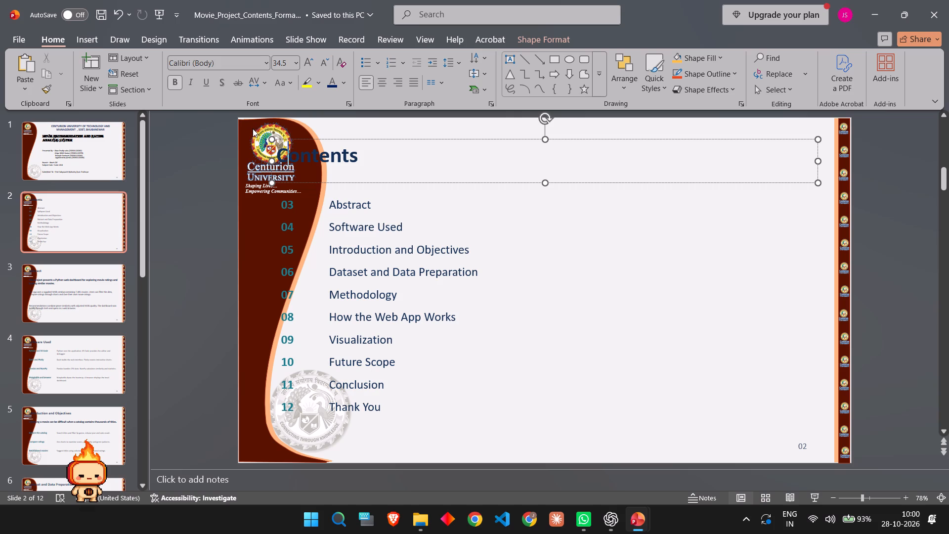
pyautogui.moveTo(255, 131); pyautogui.dragTo(434, 367)
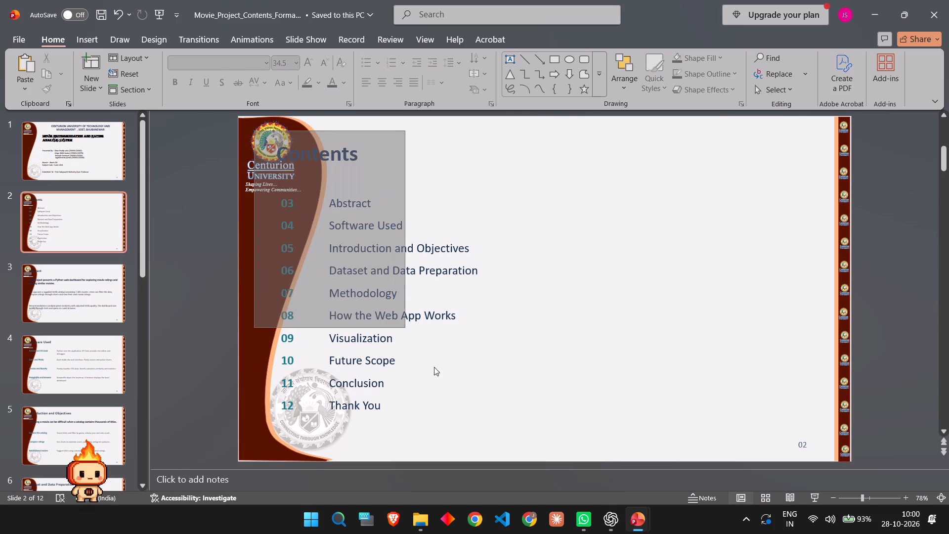
pyautogui.moveTo(434, 367); pyautogui.dragTo(486, 426)
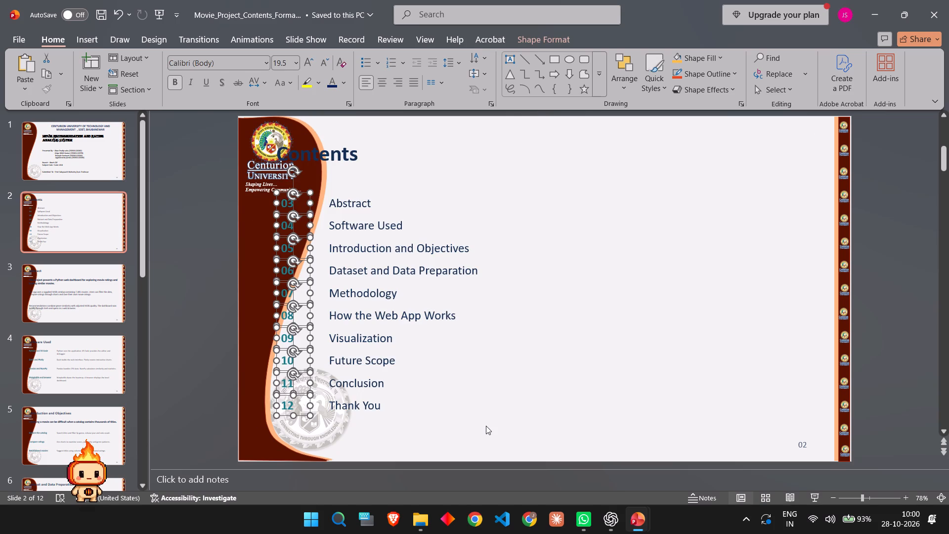
pyautogui.press('Right')
pyautogui.press('Right')
pyautogui.press('Right')
pyautogui.press('Right')
pyautogui.press('Right')
pyautogui.press('Right')
pyautogui.press('Right')
pyautogui.press('Right')
pyautogui.press('Right')
pyautogui.press('Right')
pyautogui.press('Right')
pyautogui.press('Right')
pyautogui.press('Right')
pyautogui.press('Right')
pyautogui.press('Right')
pyautogui.press('Right')
pyautogui.press('Right')
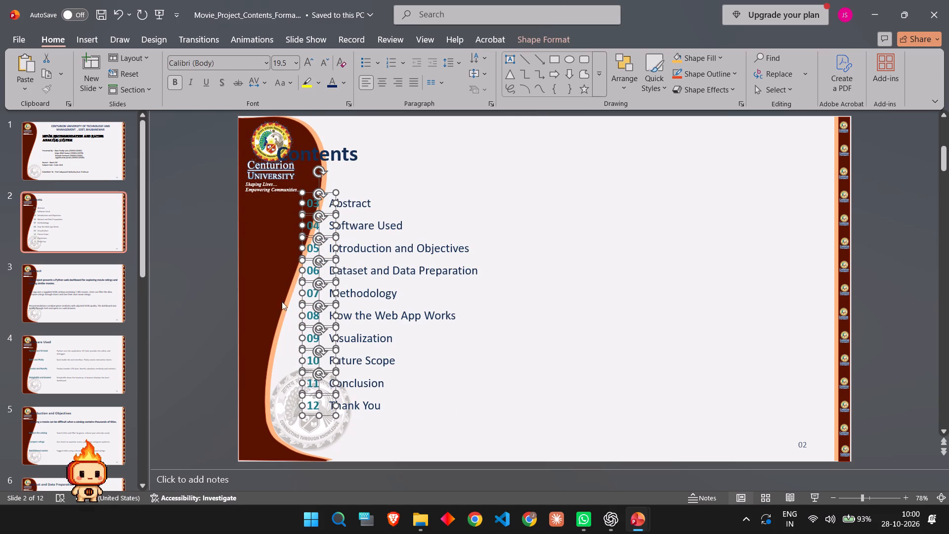
pyautogui.click(261, 283)
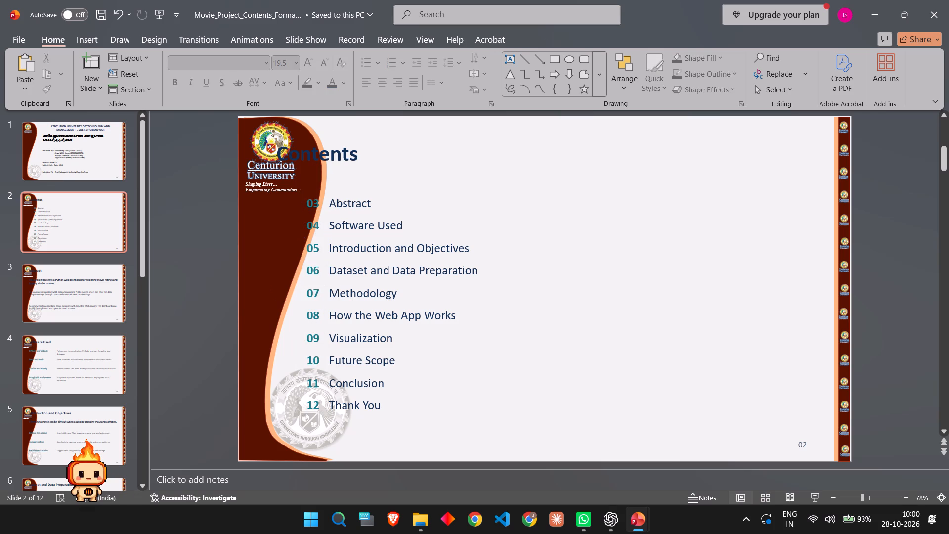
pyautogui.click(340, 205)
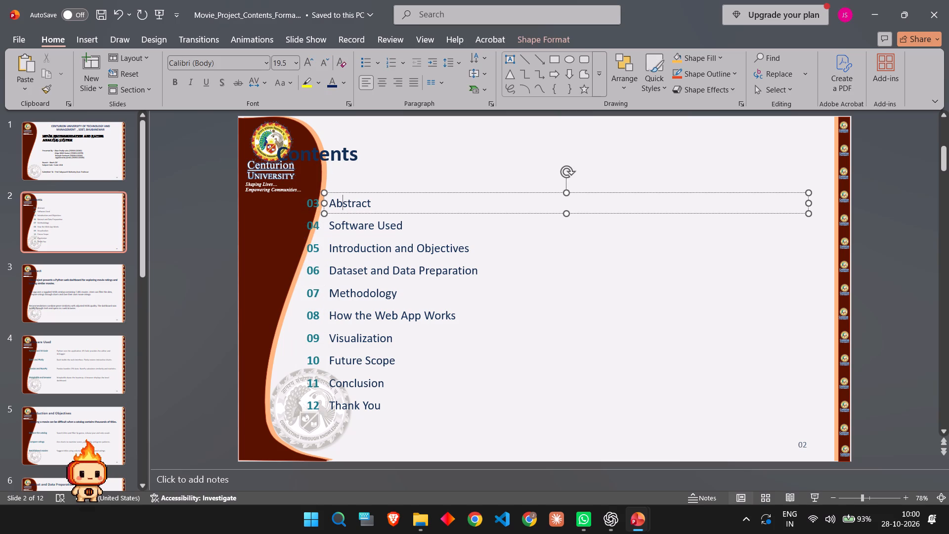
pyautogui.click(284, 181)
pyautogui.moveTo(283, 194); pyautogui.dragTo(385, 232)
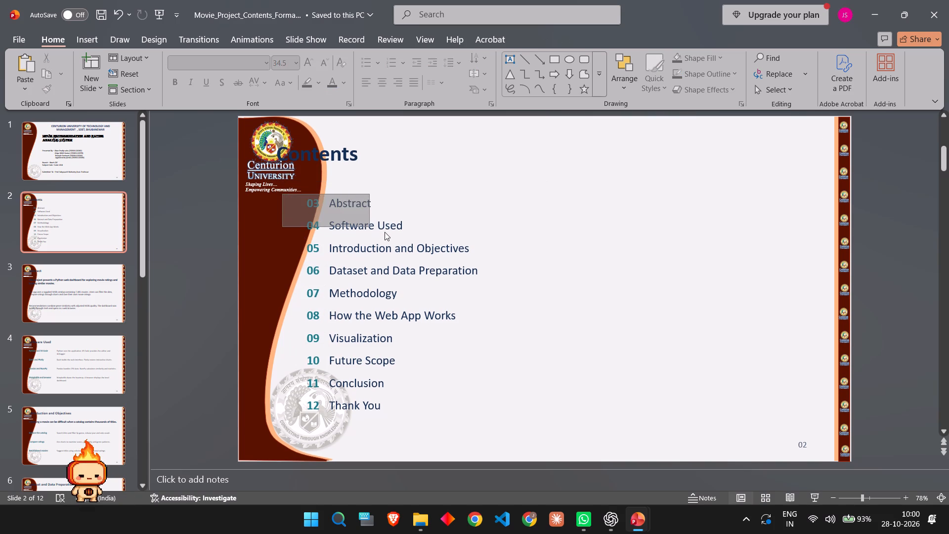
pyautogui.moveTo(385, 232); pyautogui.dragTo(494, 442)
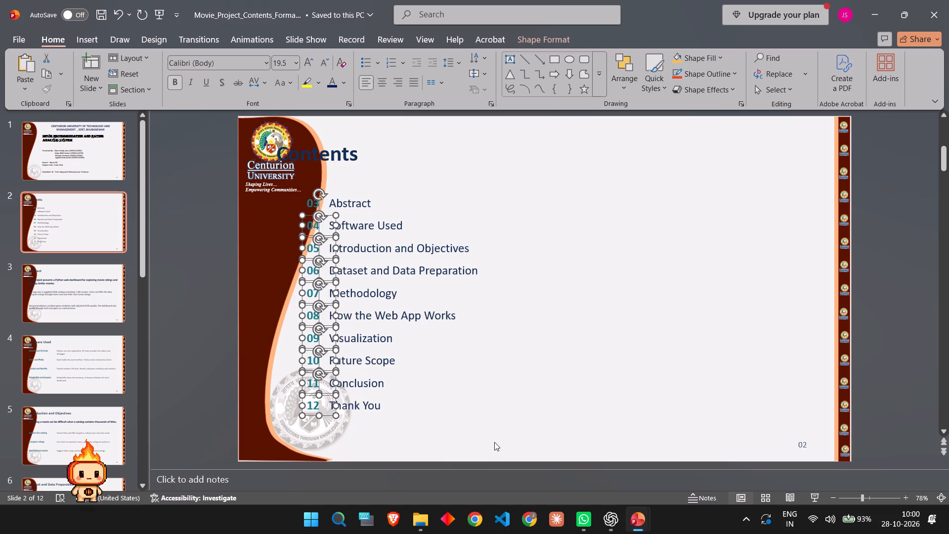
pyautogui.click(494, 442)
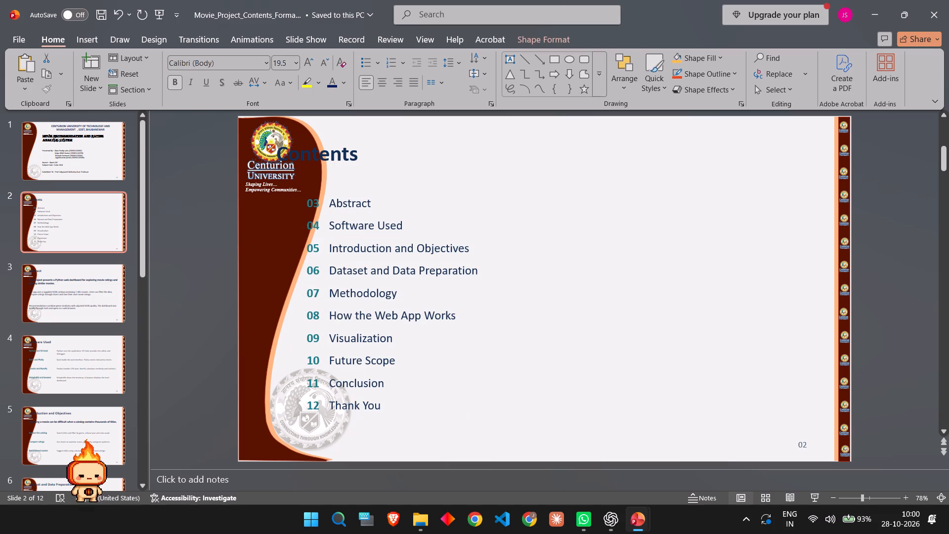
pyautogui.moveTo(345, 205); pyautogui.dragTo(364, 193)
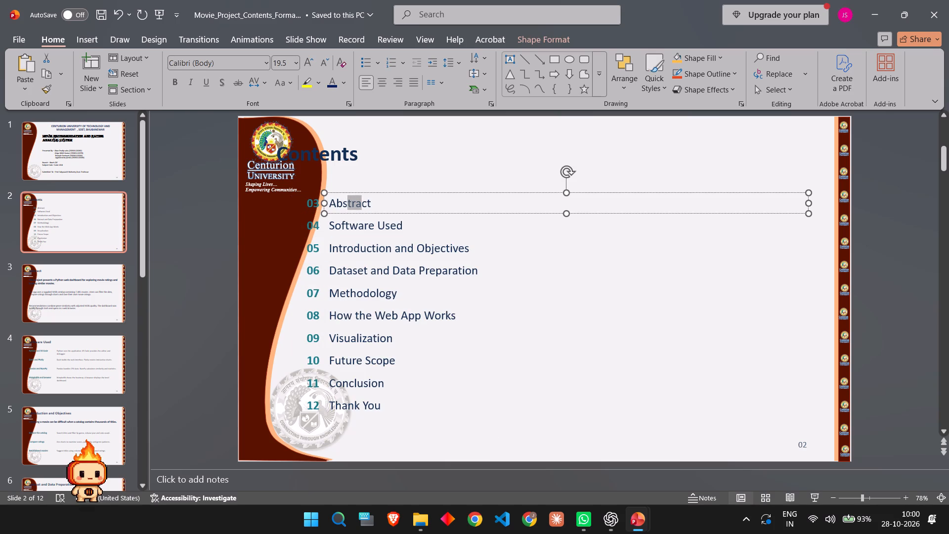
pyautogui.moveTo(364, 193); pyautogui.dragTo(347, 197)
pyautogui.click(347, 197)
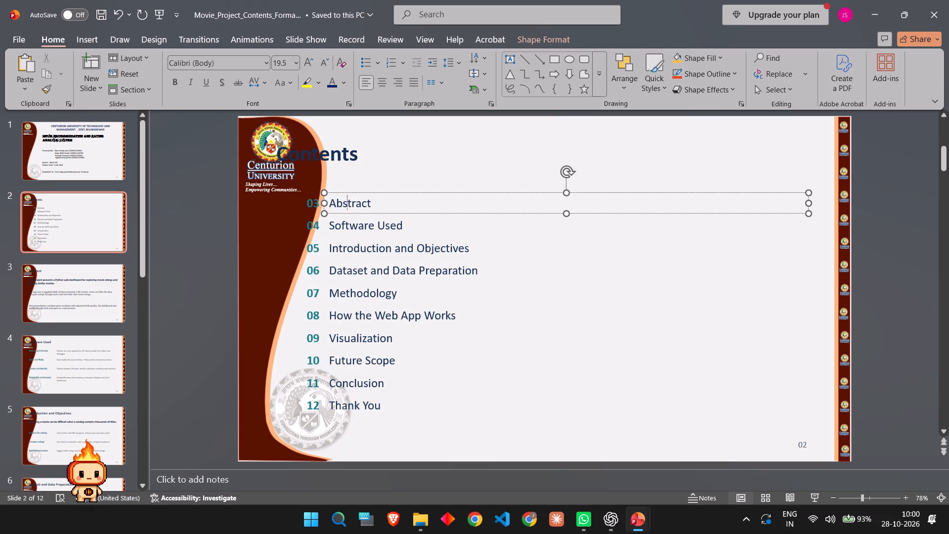
# Move the Contents slide's title to the right, clear of the logo and curved border, in line with the entry headings.
pyautogui.click(339, 146)
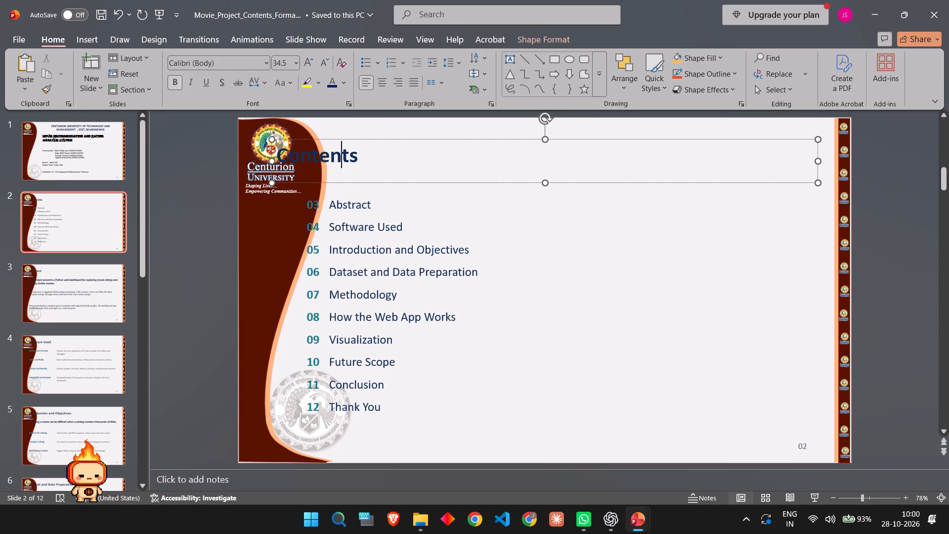
pyautogui.moveTo(351, 138); pyautogui.dragTo(417, 142)
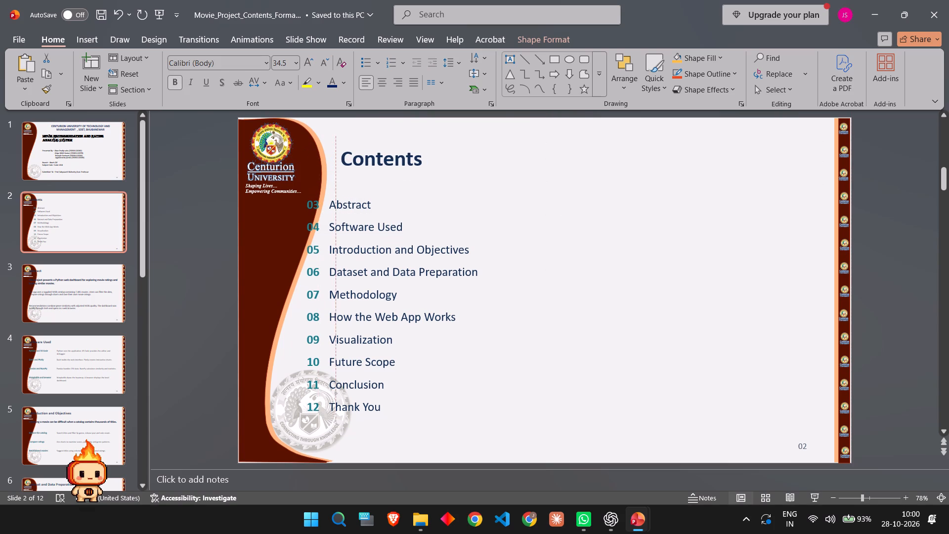
pyautogui.moveTo(417, 142); pyautogui.dragTo(406, 144)
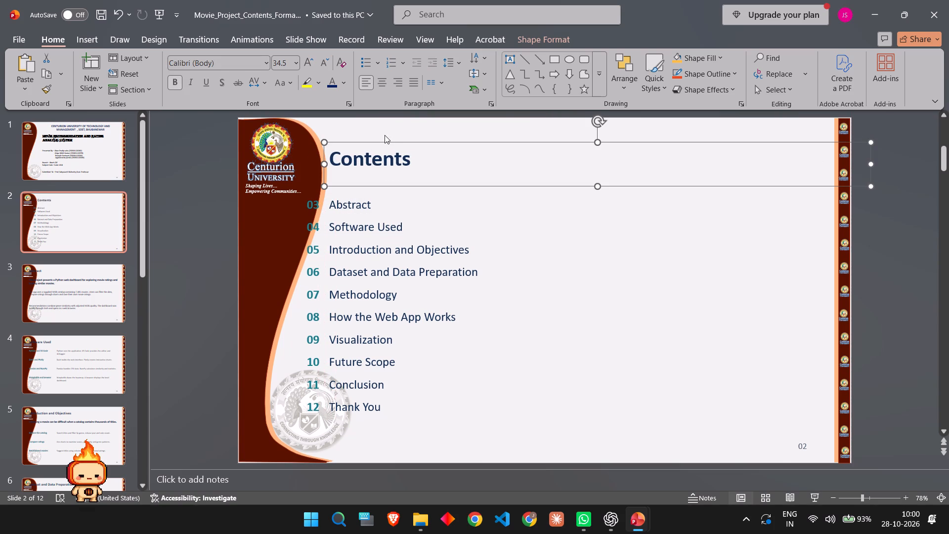
pyautogui.click(384, 134)
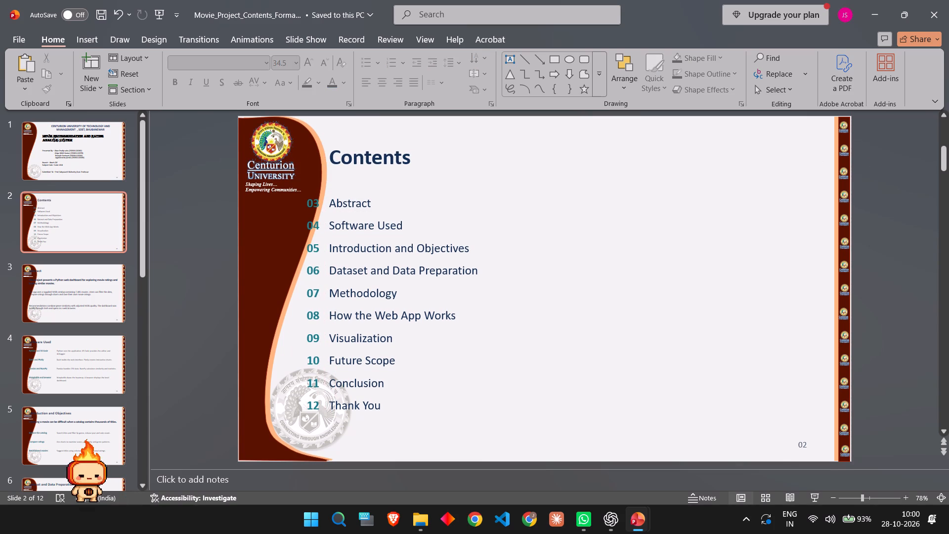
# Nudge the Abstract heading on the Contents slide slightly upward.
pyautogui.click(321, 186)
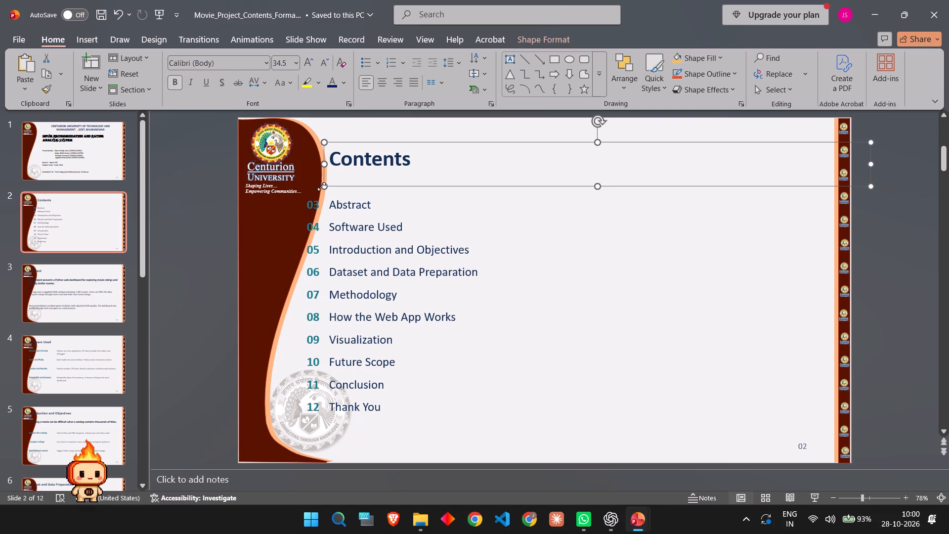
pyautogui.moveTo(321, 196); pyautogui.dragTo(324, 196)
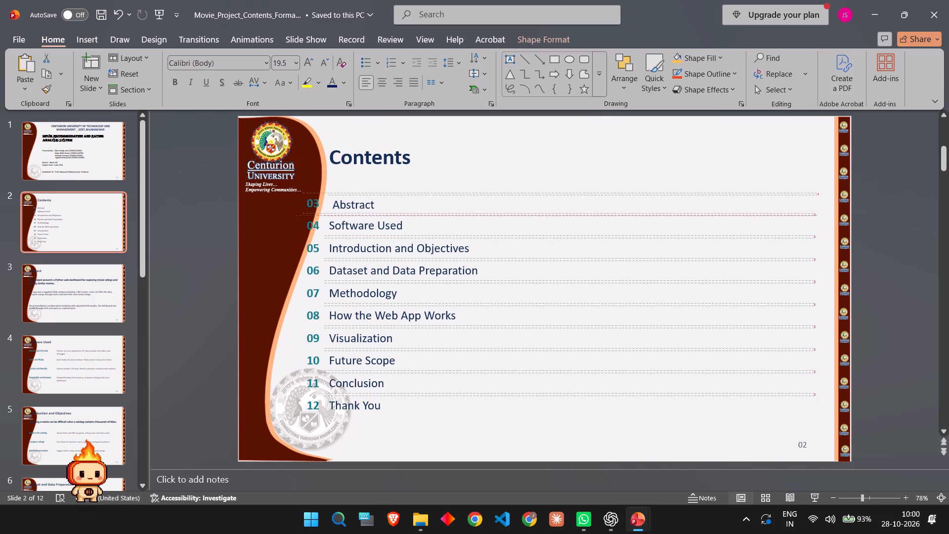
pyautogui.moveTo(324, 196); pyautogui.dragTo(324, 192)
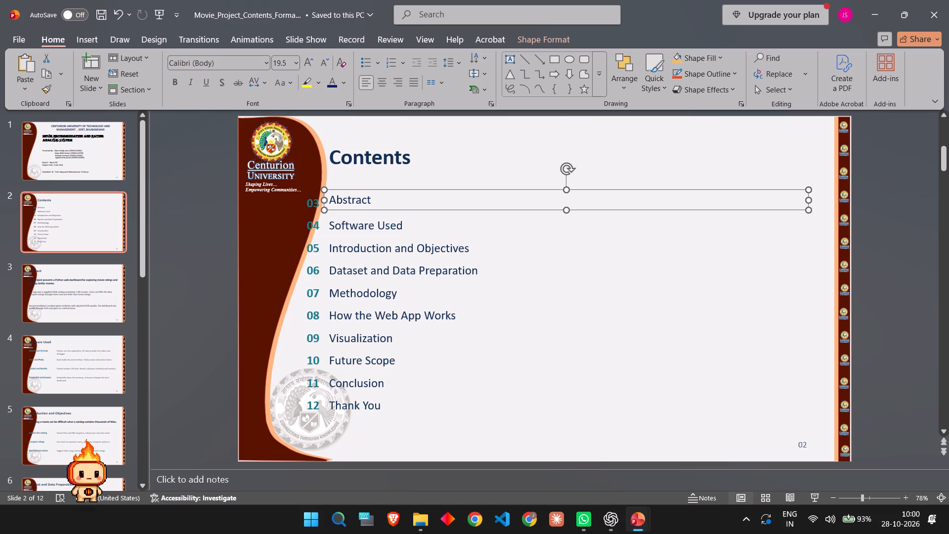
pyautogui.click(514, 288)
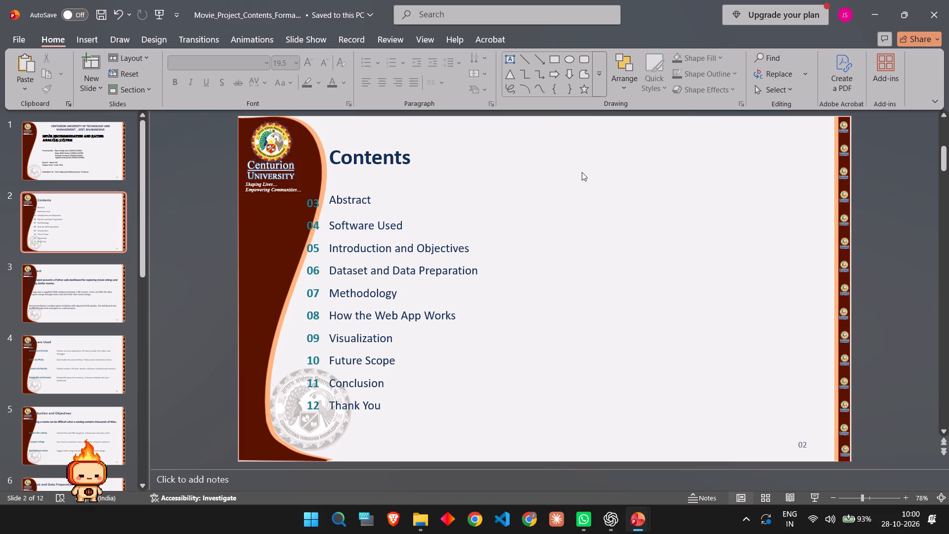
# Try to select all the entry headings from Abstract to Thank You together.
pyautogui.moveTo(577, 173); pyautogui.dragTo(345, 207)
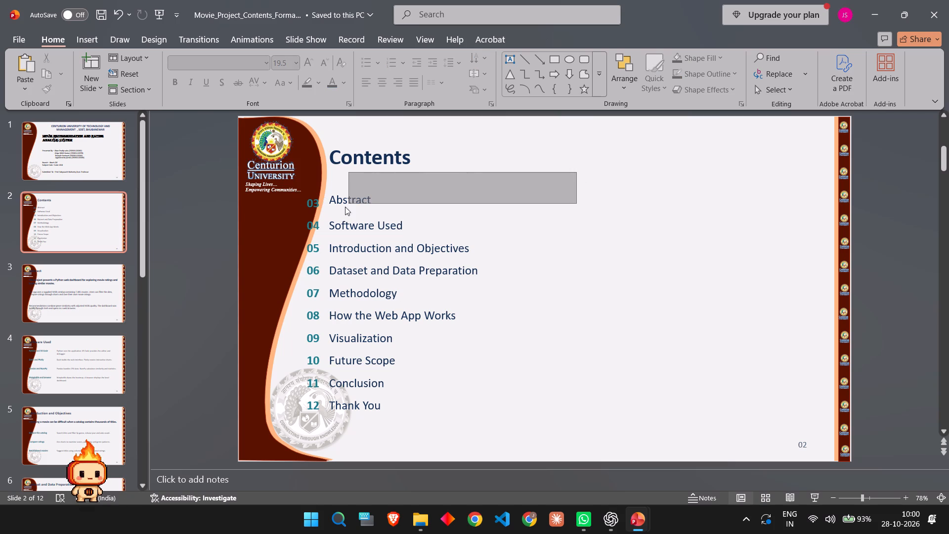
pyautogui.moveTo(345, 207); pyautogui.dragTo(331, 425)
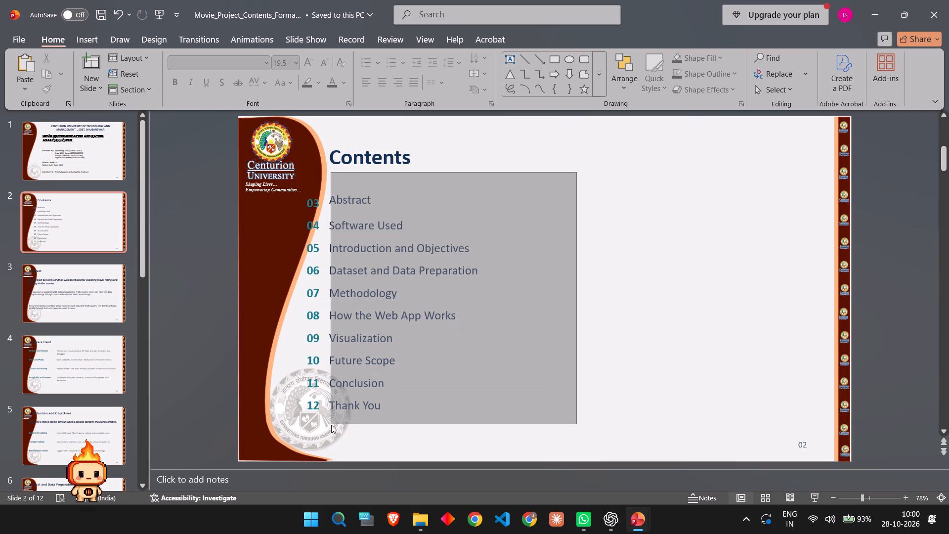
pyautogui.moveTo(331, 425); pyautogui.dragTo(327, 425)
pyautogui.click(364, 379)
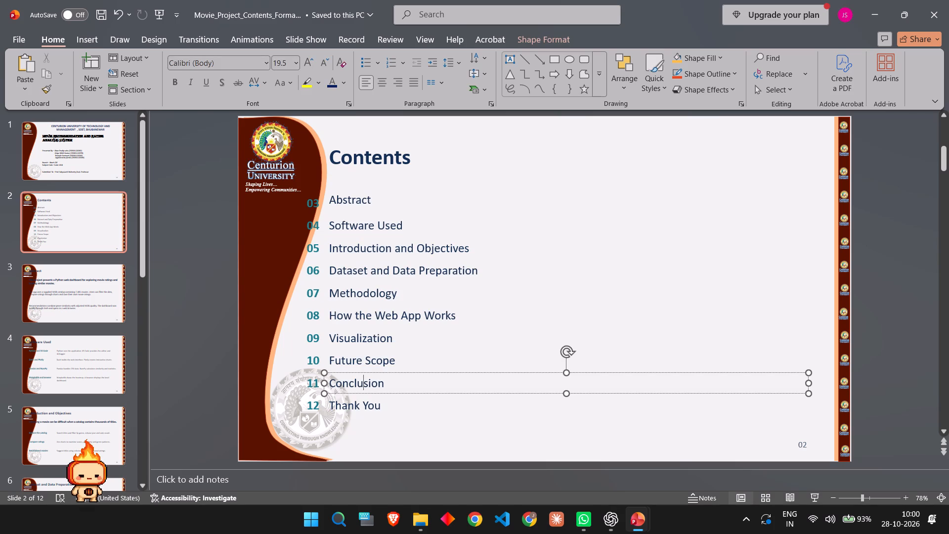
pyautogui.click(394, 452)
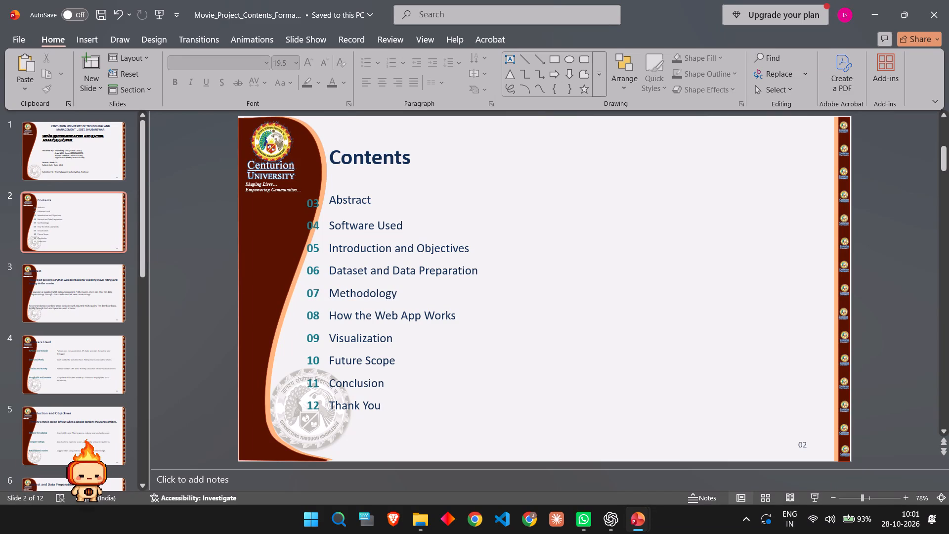
# Shift the Abstract heading to the right, leaving a wide gap after number 03.
pyautogui.click(328, 201)
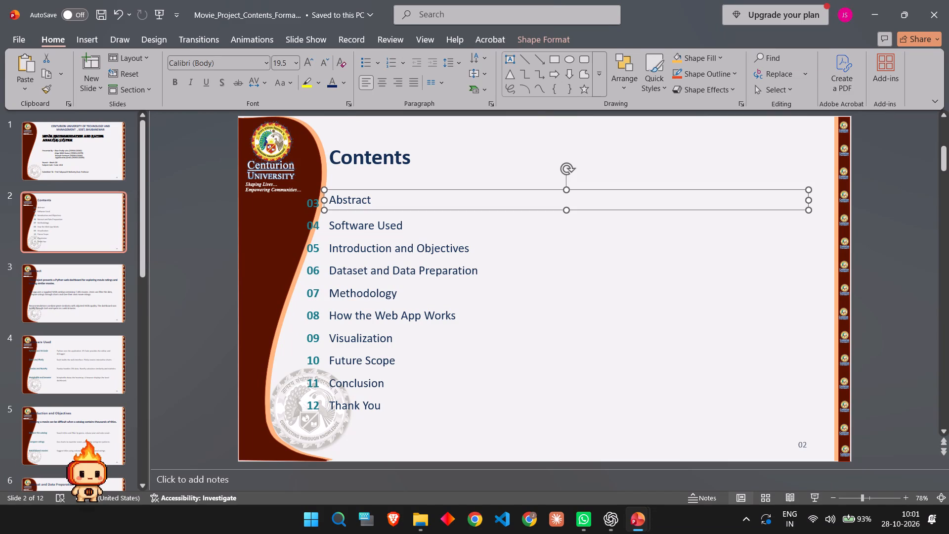
pyautogui.moveTo(352, 190); pyautogui.dragTo(411, 189)
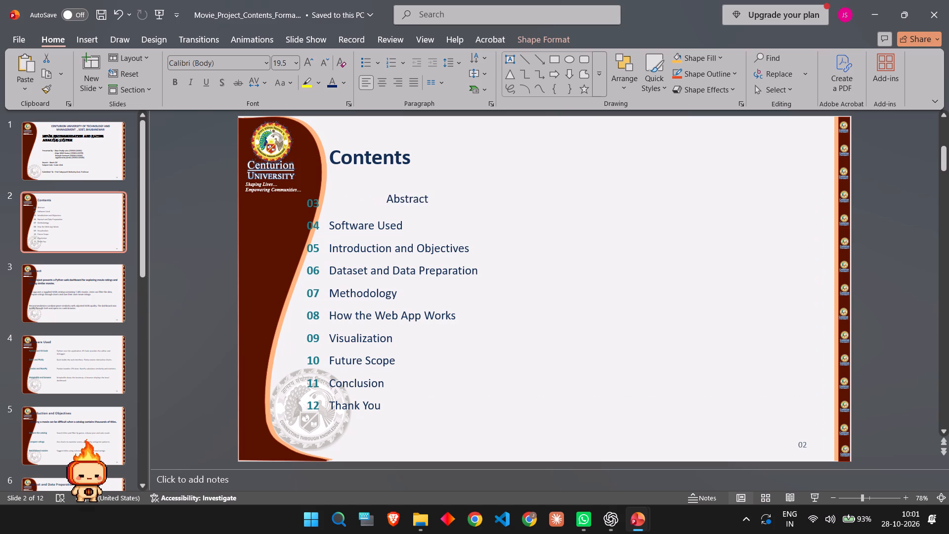
pyautogui.moveTo(411, 189); pyautogui.dragTo(426, 187)
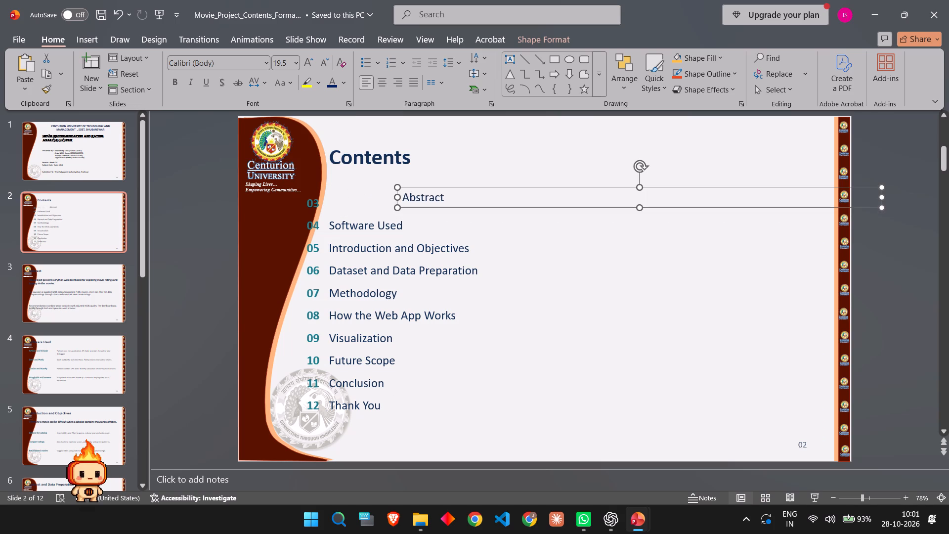
# Shift the Software Used, Introduction and Objectives, and Dataset and Data Preparation headings to the right, aligned on a common left edge.
pyautogui.click(361, 219)
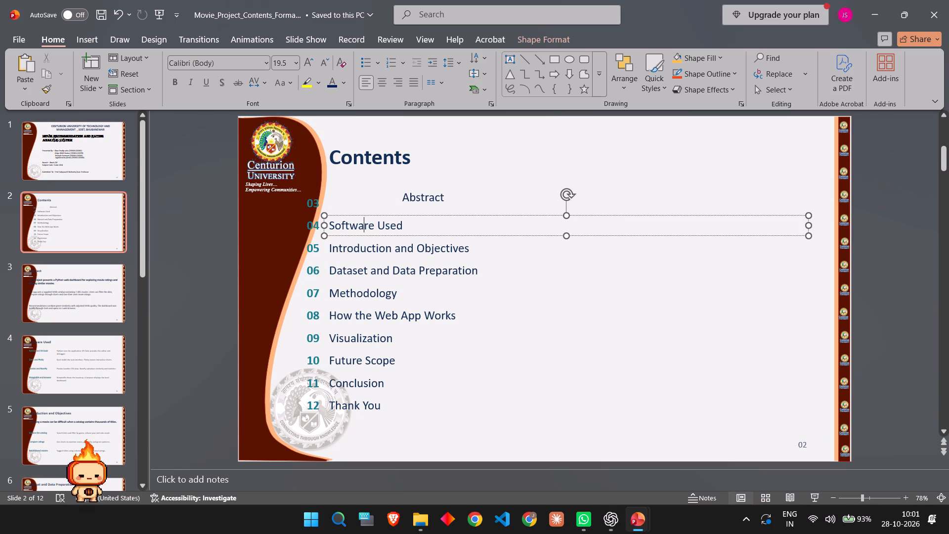
pyautogui.moveTo(370, 213); pyautogui.dragTo(427, 212)
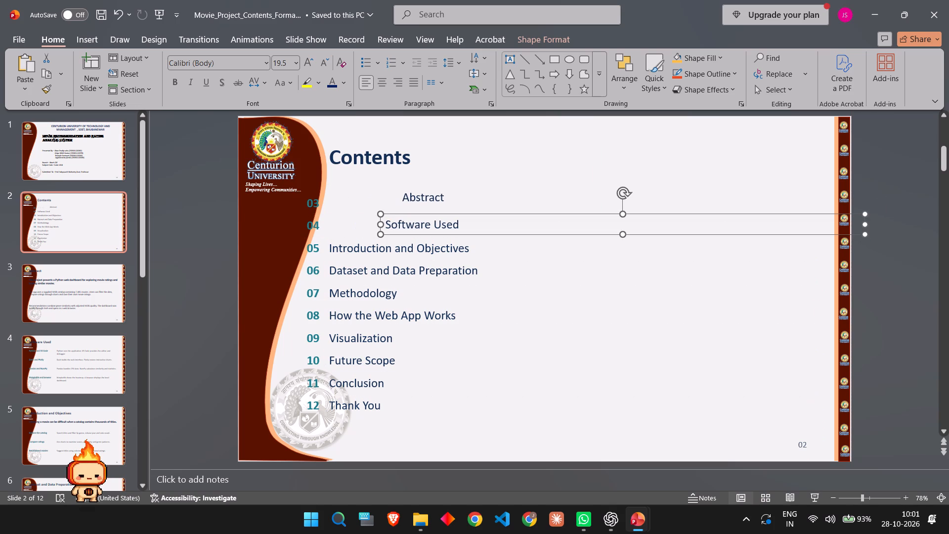
pyautogui.click(414, 248)
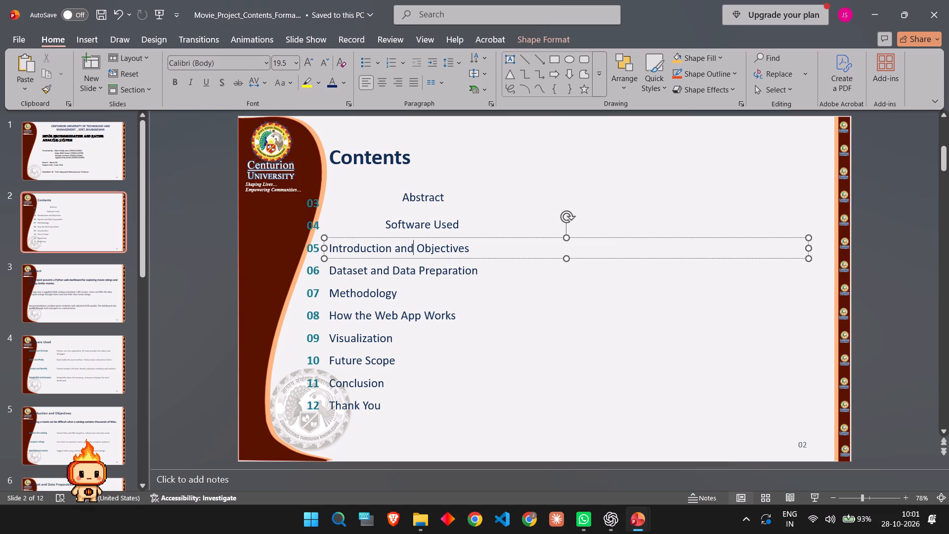
pyautogui.moveTo(422, 237); pyautogui.dragTo(447, 237)
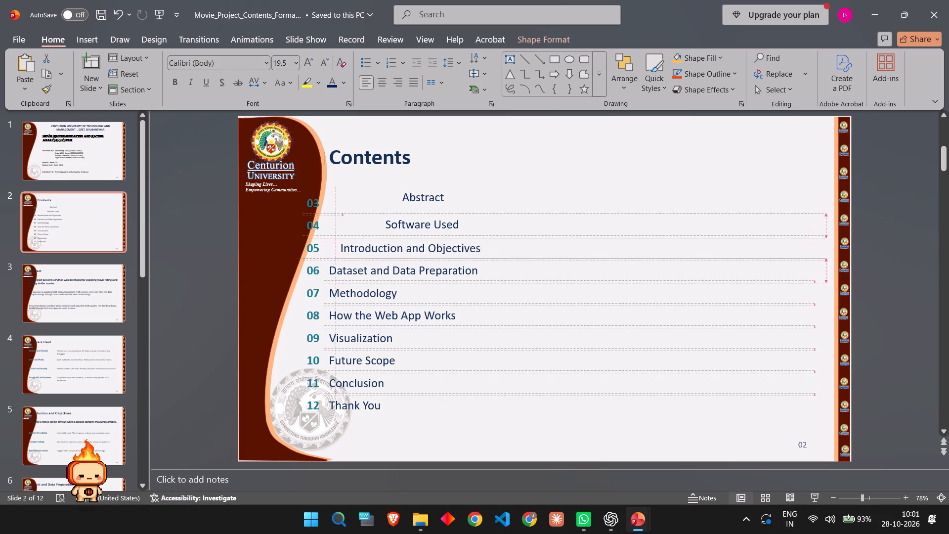
pyautogui.moveTo(447, 237); pyautogui.dragTo(479, 238)
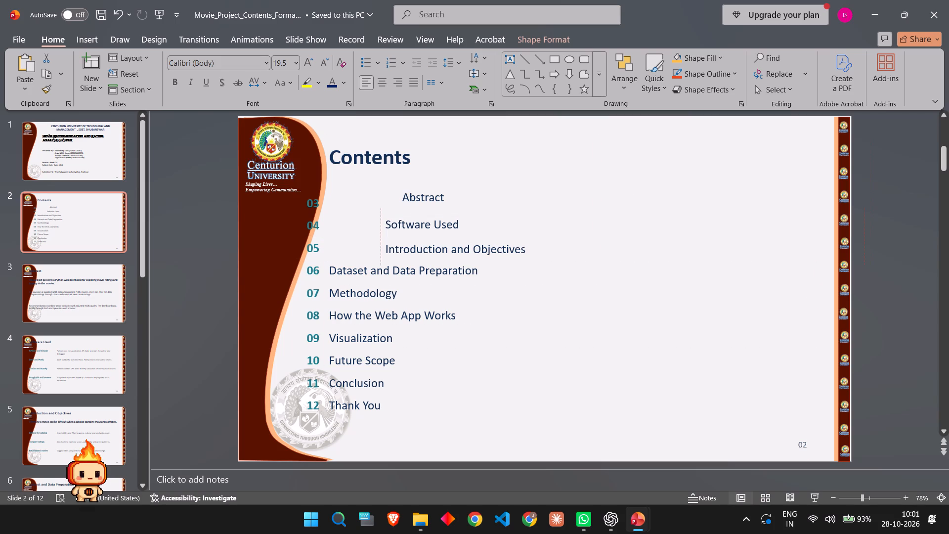
pyautogui.moveTo(479, 238); pyautogui.dragTo(478, 238)
pyautogui.click(444, 267)
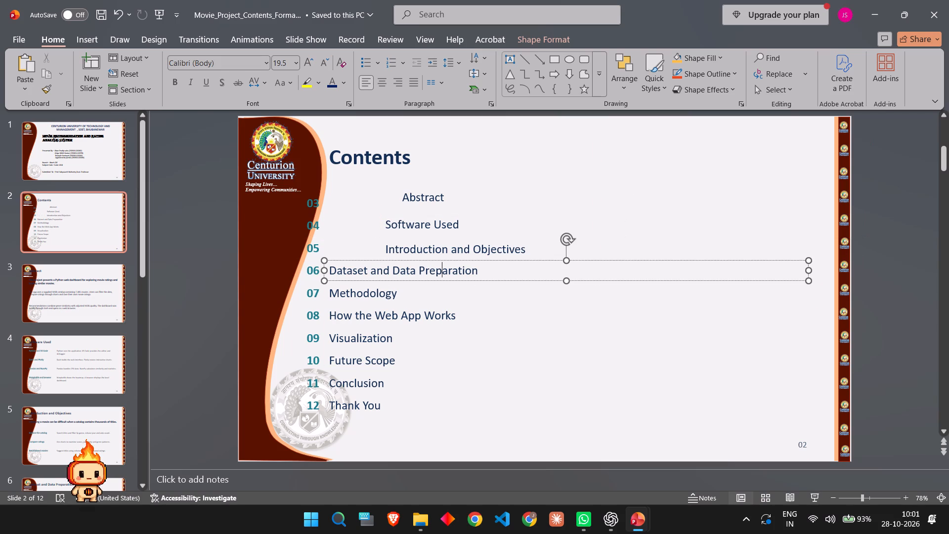
pyautogui.moveTo(445, 260); pyautogui.dragTo(501, 259)
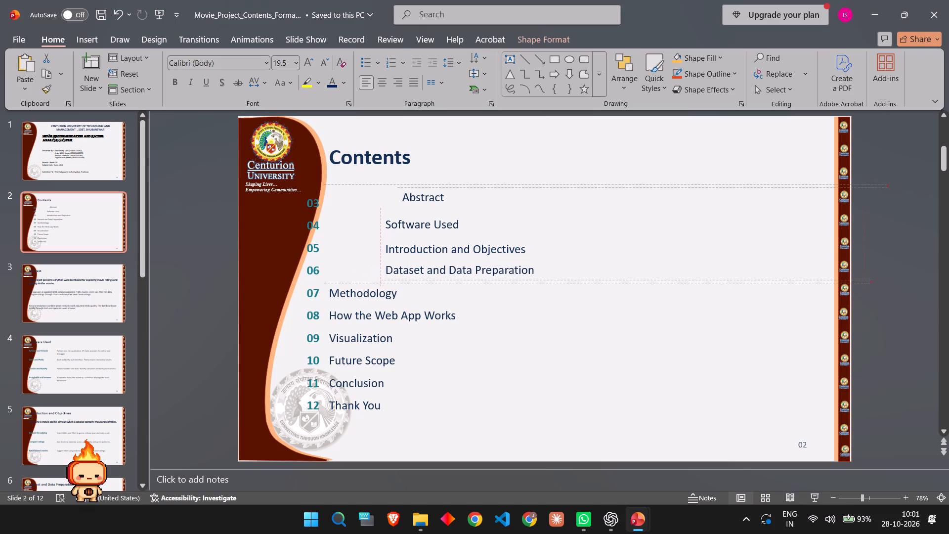
pyautogui.moveTo(501, 259); pyautogui.dragTo(504, 259)
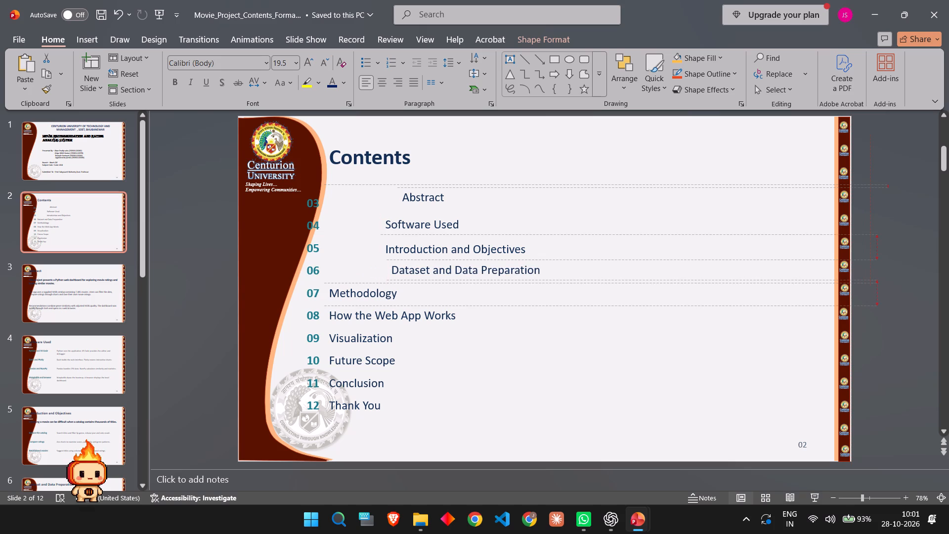
pyautogui.moveTo(504, 259); pyautogui.dragTo(498, 261)
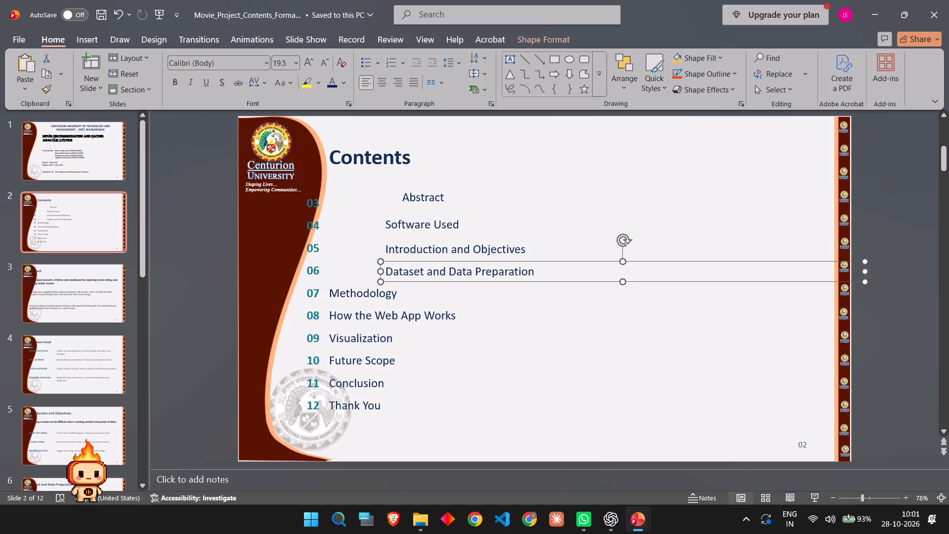
# Shift the Methodology and How the Web App Works headings to the right, aligned with the left edge of the moved headings above.
pyautogui.click(381, 297)
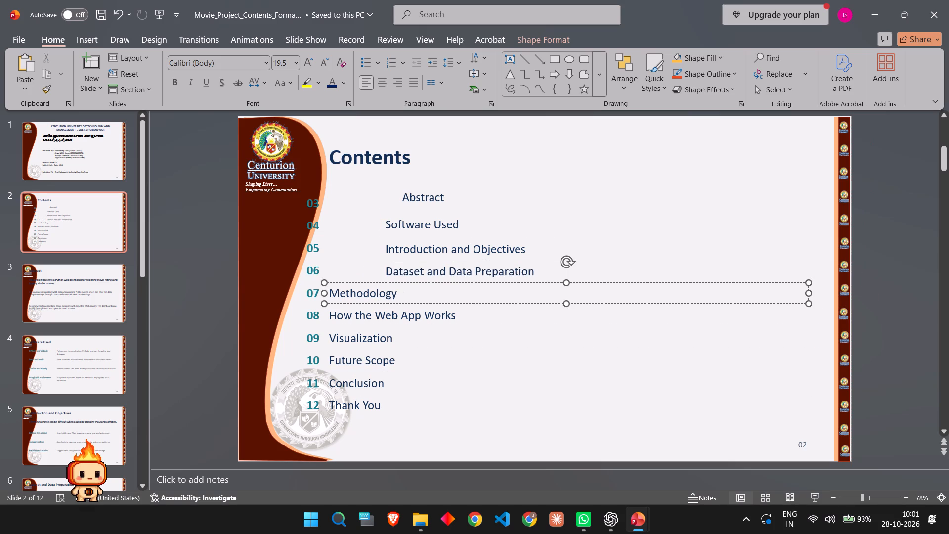
pyautogui.moveTo(402, 283); pyautogui.dragTo(459, 281)
pyautogui.click(433, 314)
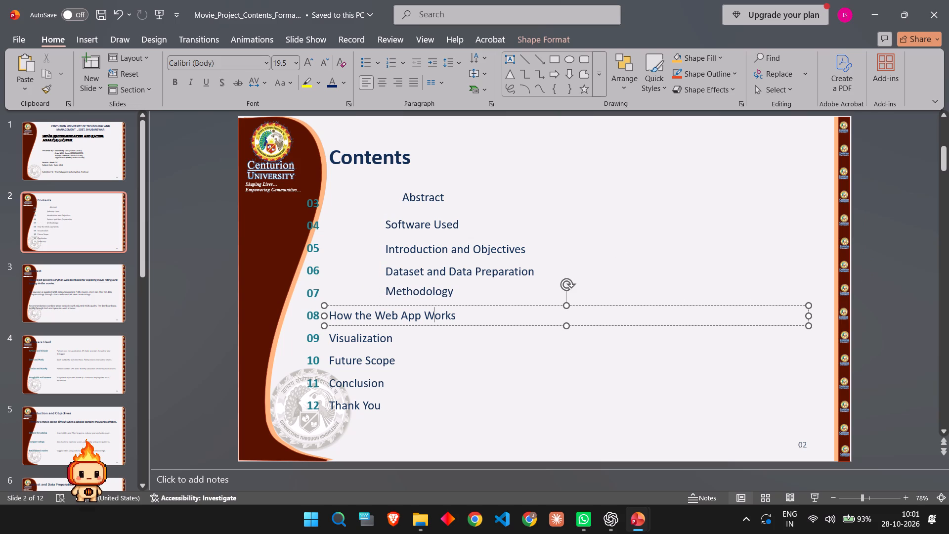
pyautogui.click(443, 306)
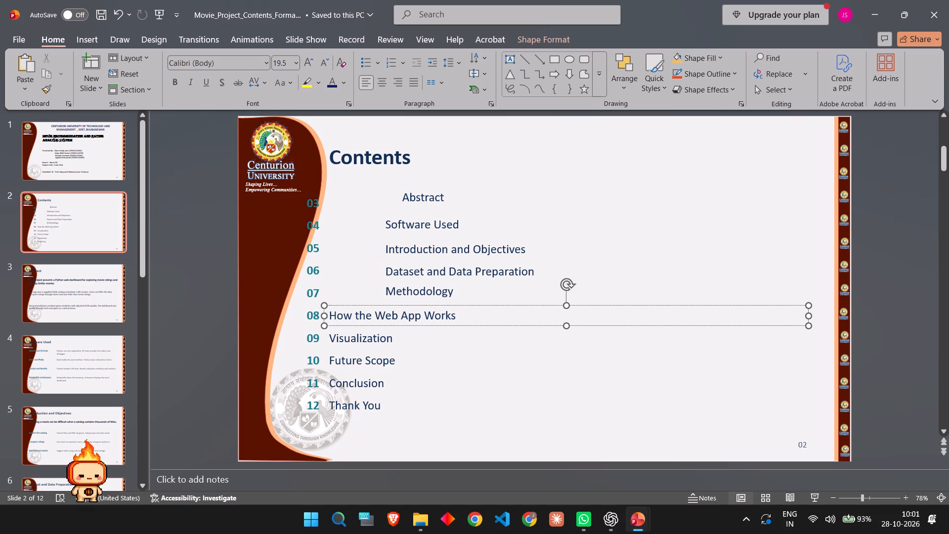
pyautogui.moveTo(443, 306); pyautogui.dragTo(503, 302)
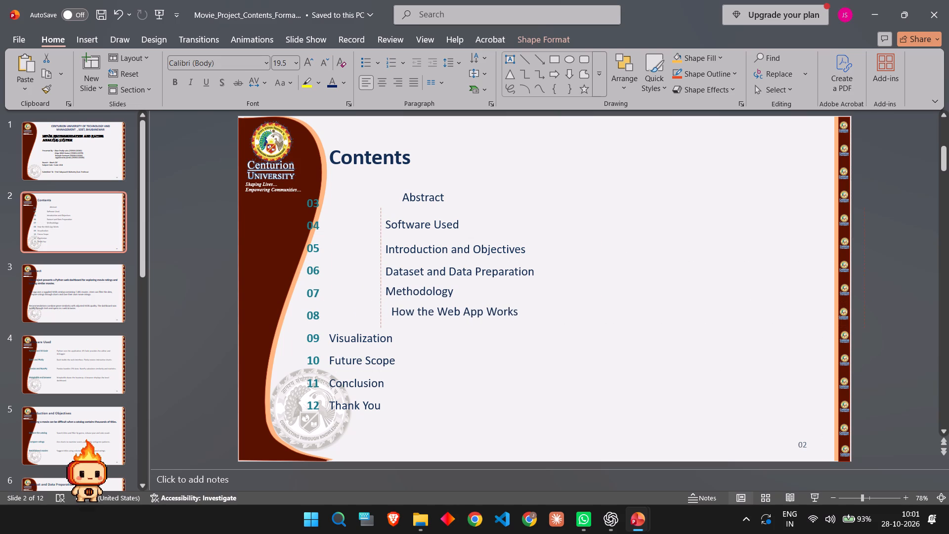
pyautogui.moveTo(503, 302); pyautogui.dragTo(502, 302)
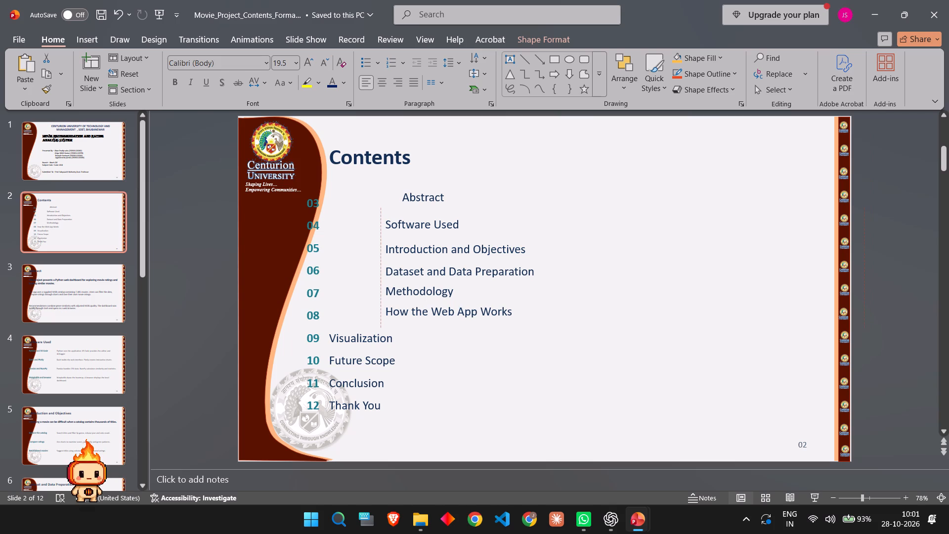
pyautogui.moveTo(502, 302); pyautogui.dragTo(498, 303)
# Shift the Visualization and Future Scope headings to the right, onto the same left edge as the How the Web App Works heading.
pyautogui.click(394, 338)
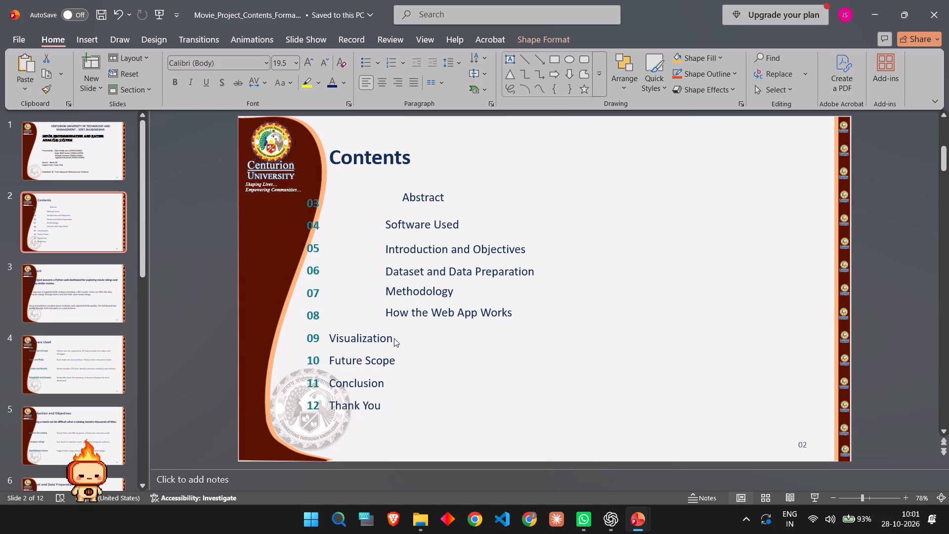
pyautogui.click(385, 338)
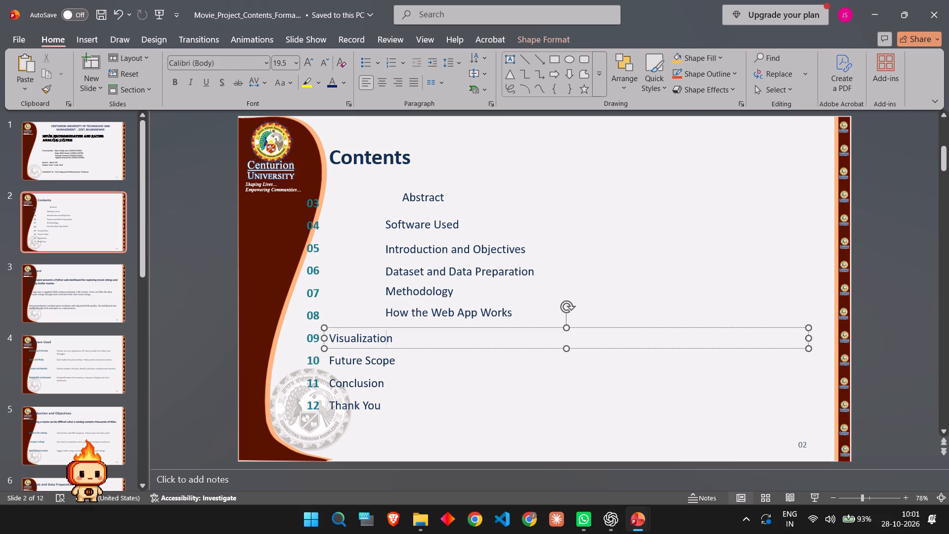
pyautogui.moveTo(386, 326); pyautogui.dragTo(445, 323)
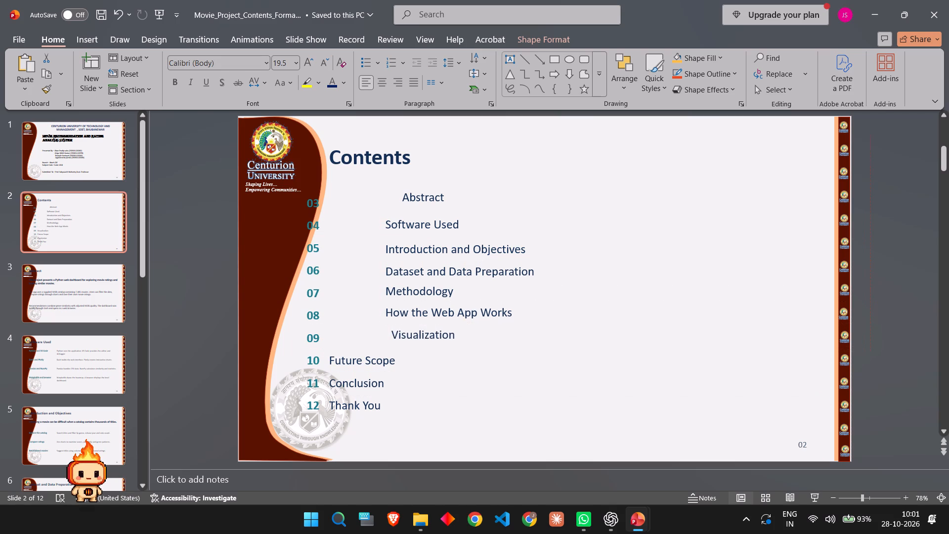
pyautogui.moveTo(445, 323); pyautogui.dragTo(442, 323)
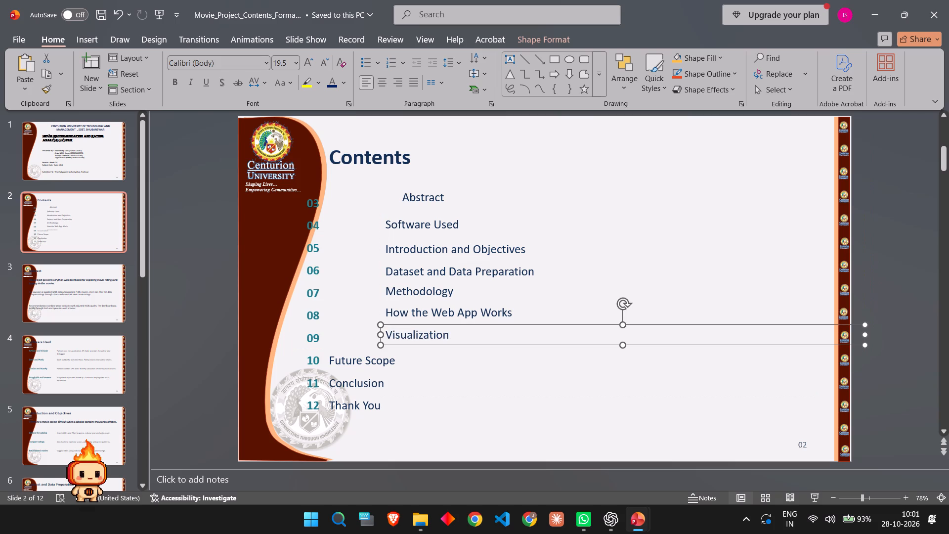
pyautogui.click(390, 358)
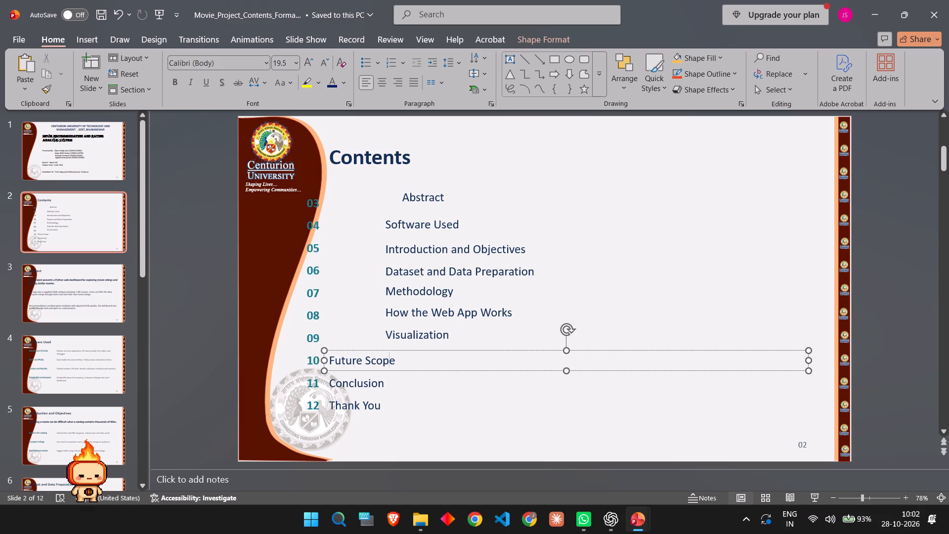
pyautogui.moveTo(395, 350); pyautogui.dragTo(453, 349)
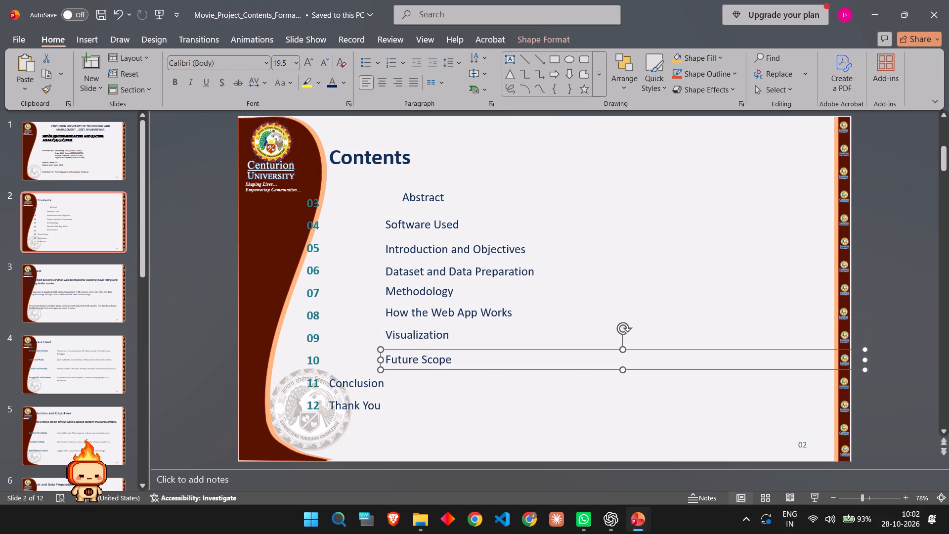
# Shift the Conclusion and Thank You headings to the right, onto the same left edge as the Future Scope heading.
pyautogui.moveTo(370, 385); pyautogui.dragTo(372, 374)
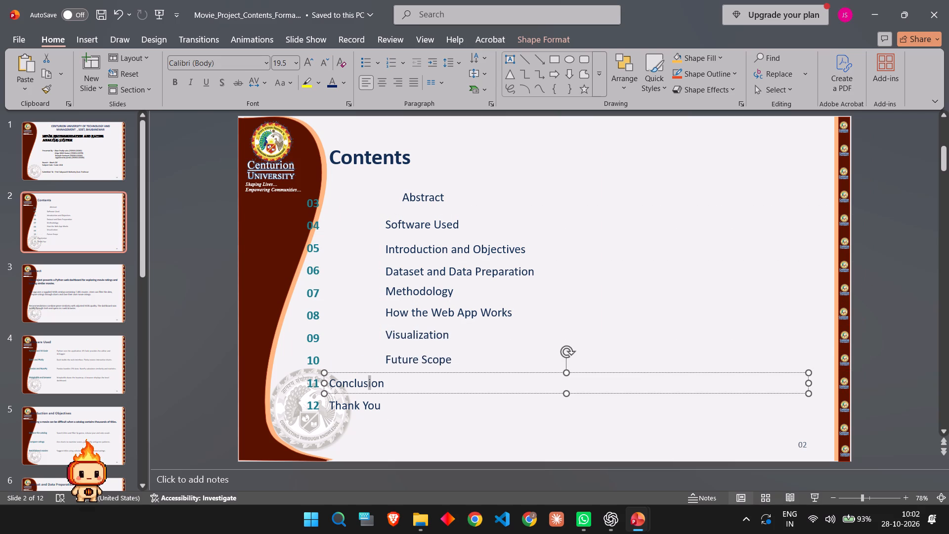
pyautogui.moveTo(372, 374); pyautogui.dragTo(382, 370)
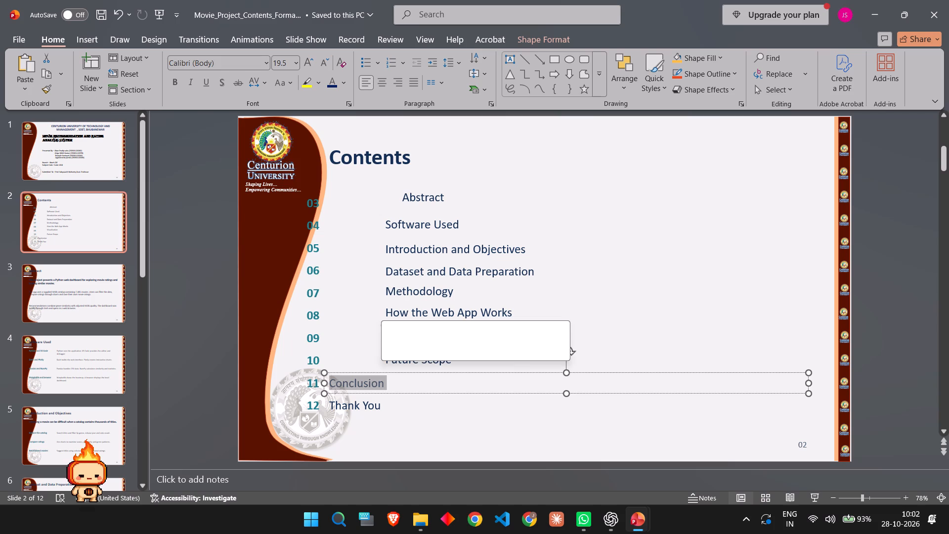
pyautogui.moveTo(405, 372); pyautogui.dragTo(426, 373)
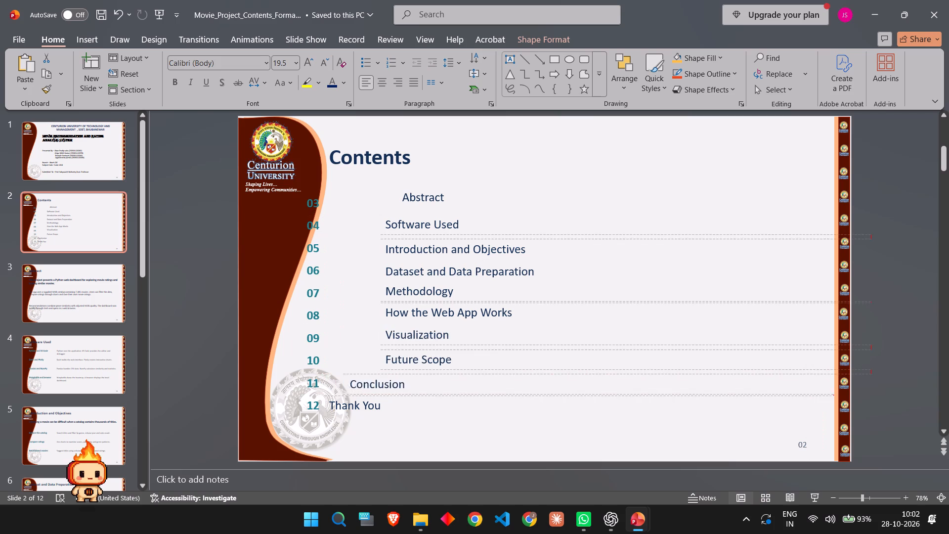
pyautogui.moveTo(426, 373); pyautogui.dragTo(462, 369)
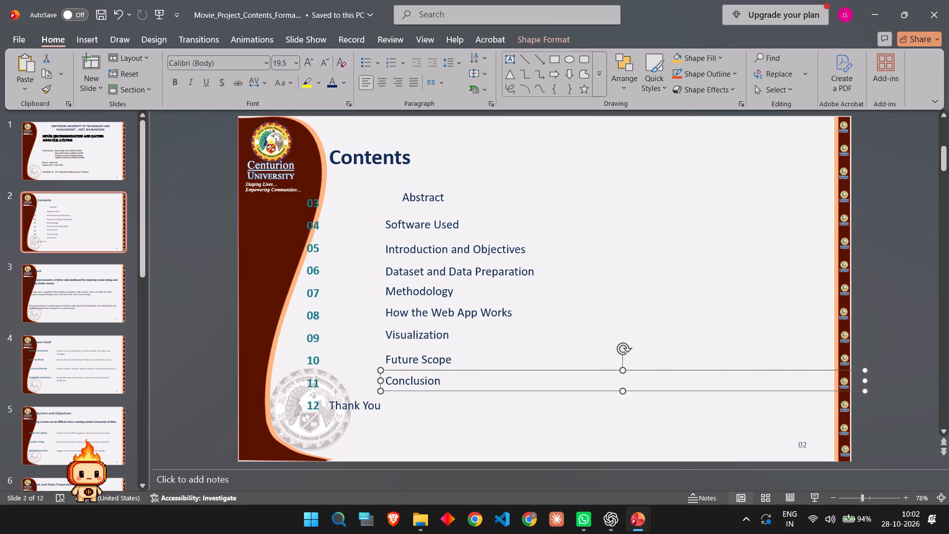
pyautogui.click(367, 405)
pyautogui.moveTo(374, 395); pyautogui.dragTo(389, 399)
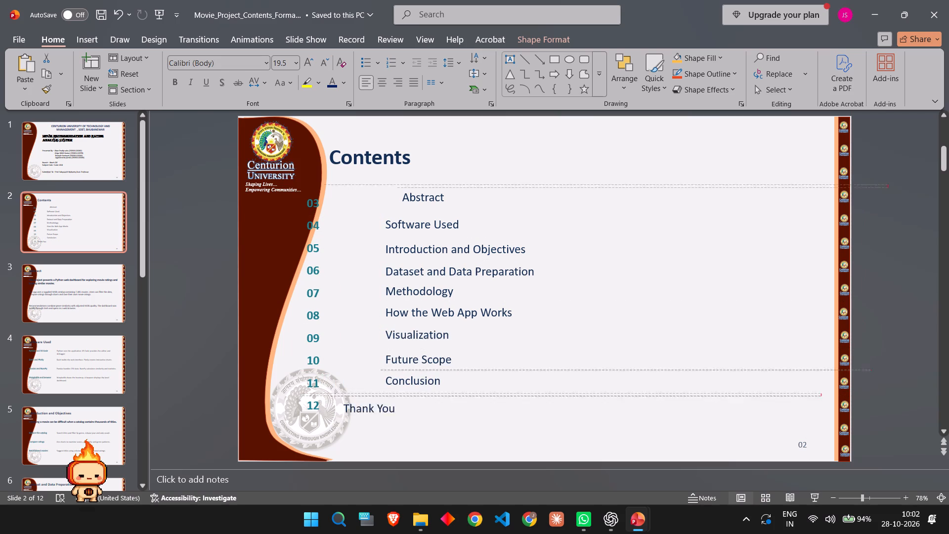
pyautogui.moveTo(389, 399); pyautogui.dragTo(428, 395)
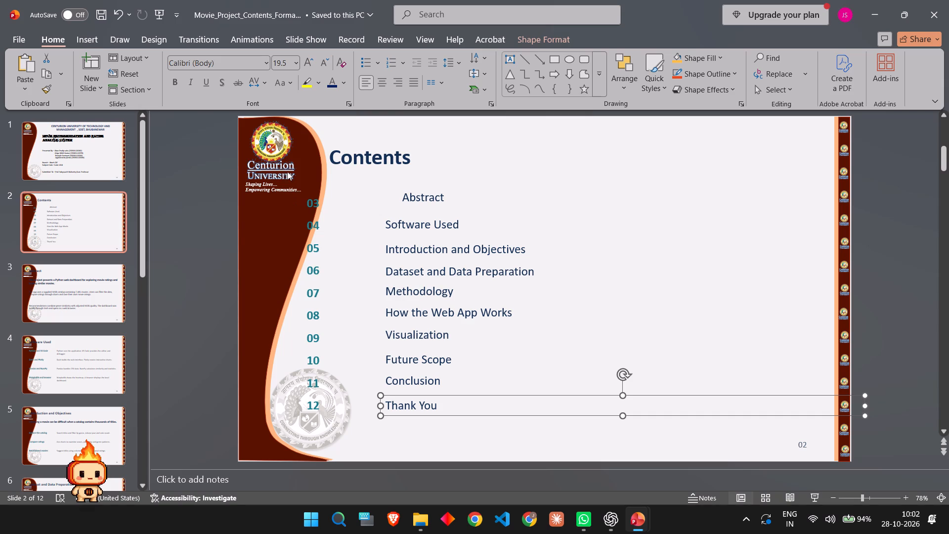
# Move the whole number column 03 to 12 to the right together, clear of the curved border and near the headings.
pyautogui.moveTo(281, 156); pyautogui.dragTo(346, 424)
pyautogui.press('Right')
pyautogui.press('Right')
pyautogui.press('Right')
pyautogui.press('Right')
pyautogui.press('Right')
pyautogui.press('Right')
pyautogui.press('Right')
pyautogui.press('Right')
pyautogui.press('Right')
pyautogui.press('Right')
pyautogui.press('Right')
pyautogui.press('Right')
pyautogui.press('Right')
pyautogui.press('Right')
pyautogui.press('Right')
pyautogui.press('Right')
pyautogui.press('Right')
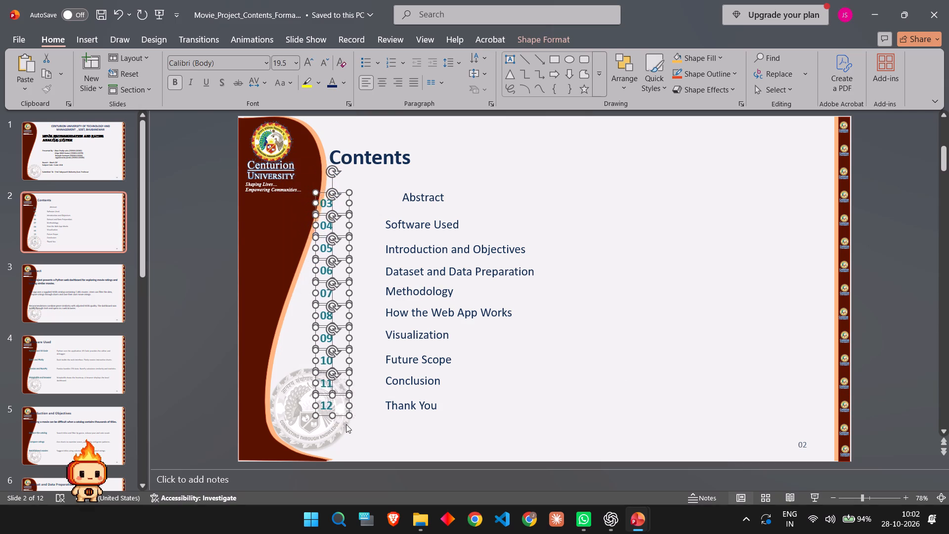
pyautogui.press('Right')
pyautogui.press('Right')
pyautogui.press('Right')
pyautogui.press('Right')
pyautogui.press('Right')
pyautogui.press('Right')
pyautogui.press('Right')
pyautogui.press('Right')
pyautogui.press('Right')
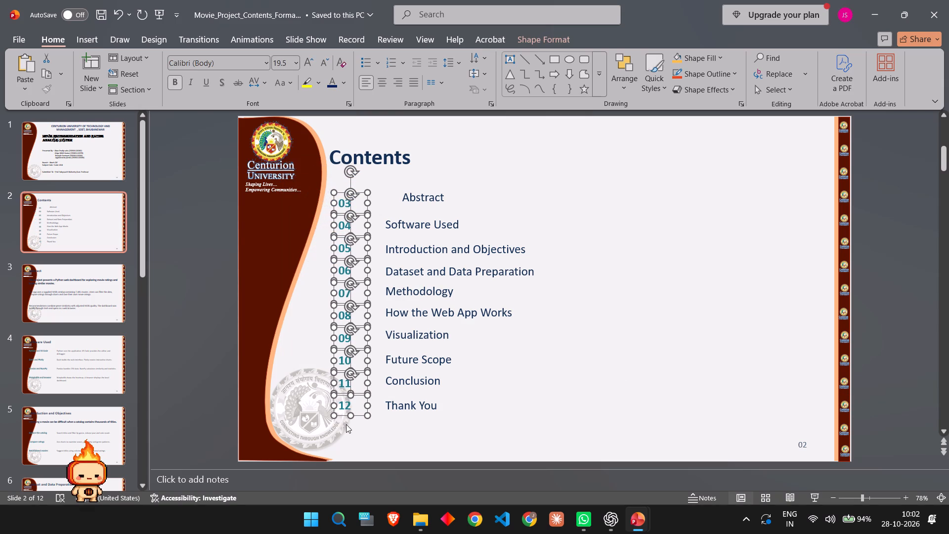
pyautogui.press('Right')
pyautogui.press('Right')
pyautogui.press('Right')
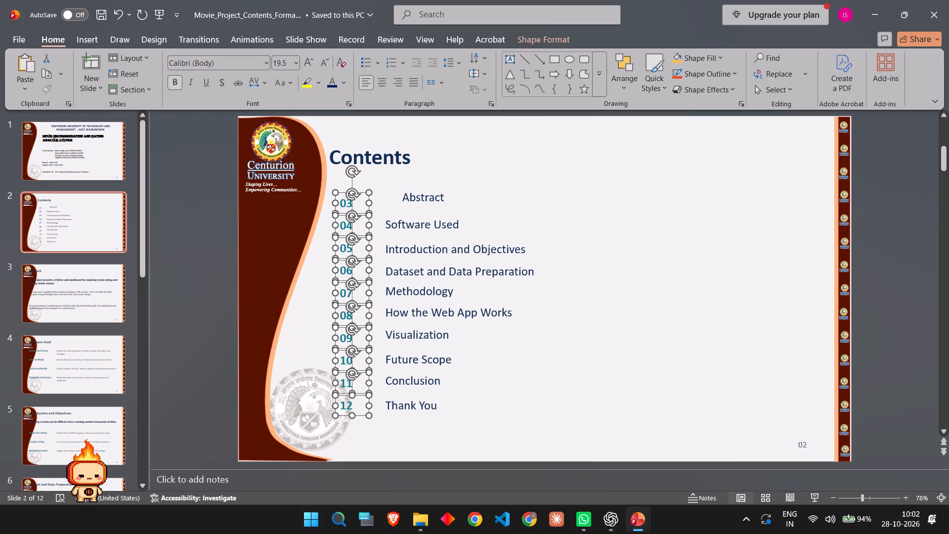
pyautogui.click(553, 324)
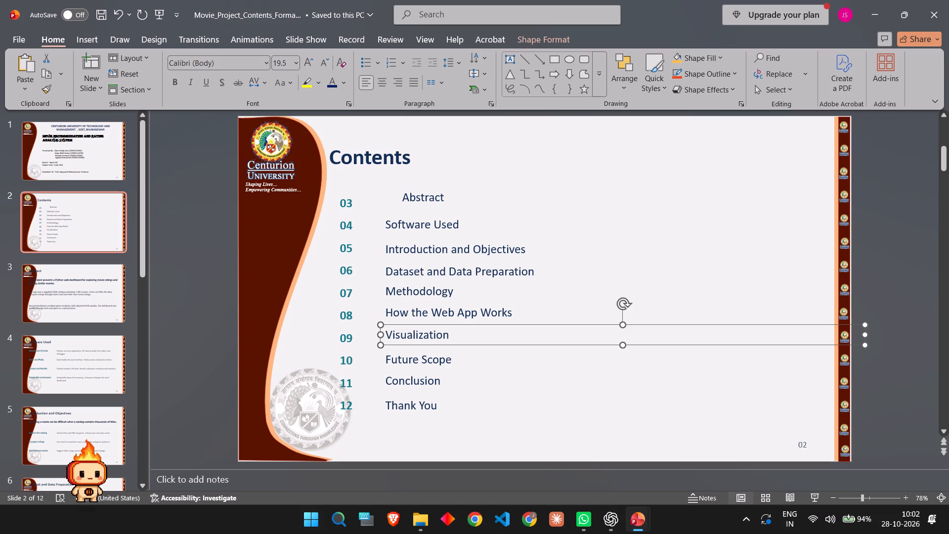
# Shift the Contents title slightly to the right, starting just above the number column.
pyautogui.click(365, 162)
pyautogui.moveTo(378, 140); pyautogui.dragTo(384, 142)
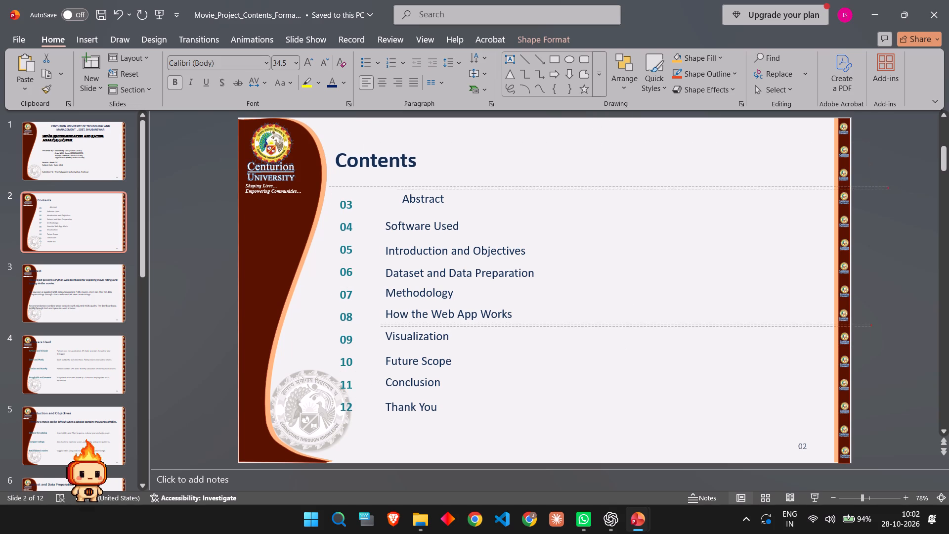
pyautogui.moveTo(384, 142); pyautogui.dragTo(396, 140)
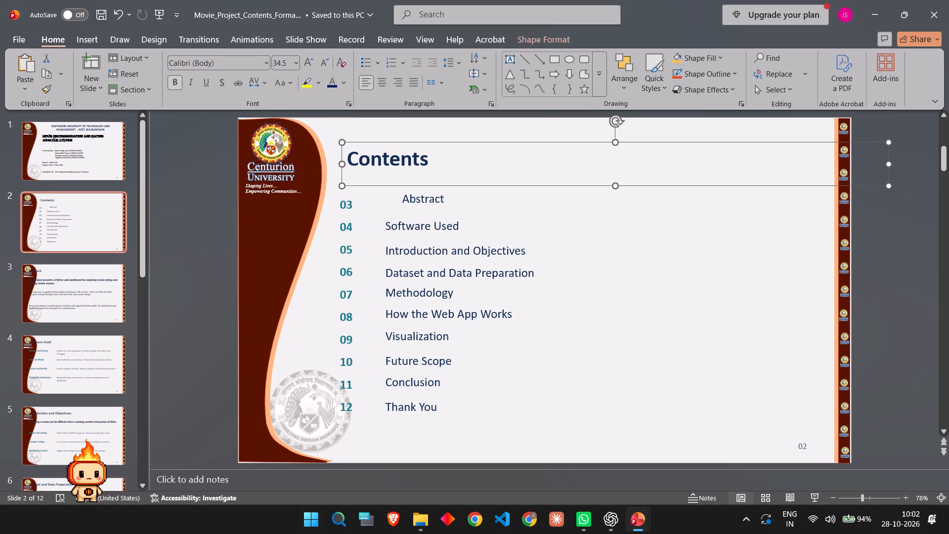
# Move the Abstract heading back to the left, aligned with the left edge of the other Contents headings.
pyautogui.click(415, 201)
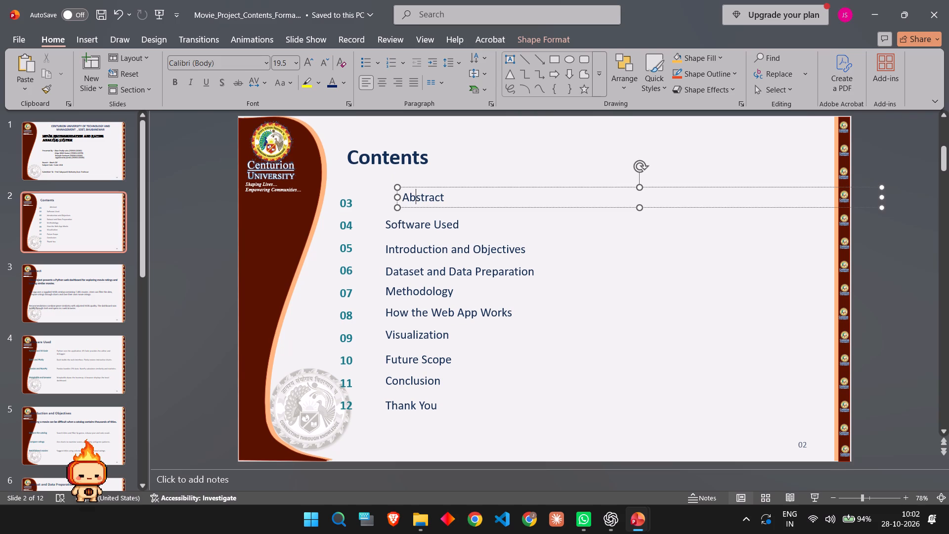
pyautogui.moveTo(421, 187); pyautogui.dragTo(412, 188)
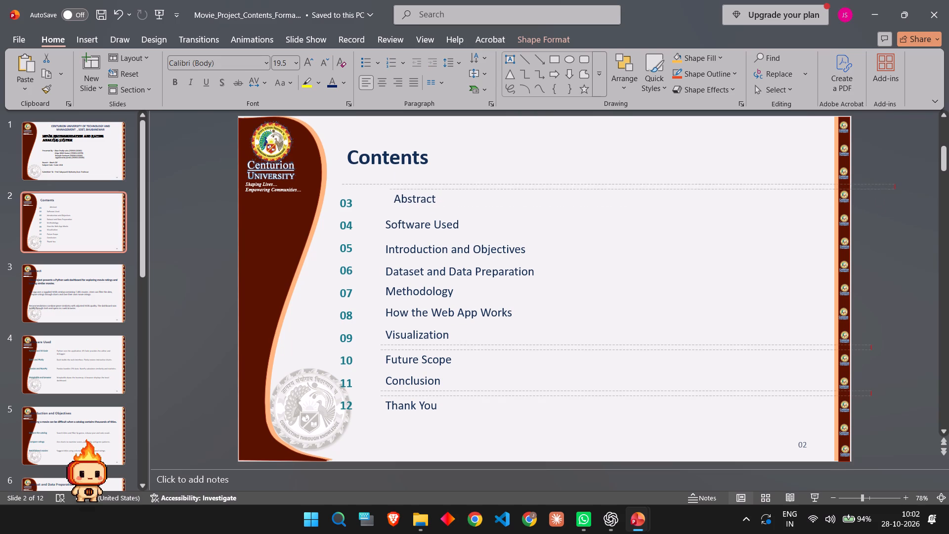
pyautogui.moveTo(412, 188); pyautogui.dragTo(405, 188)
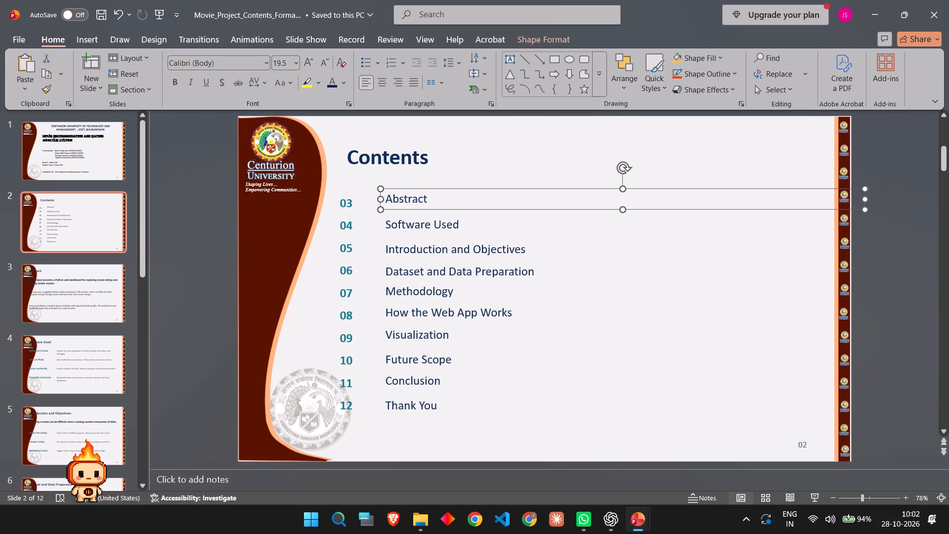
# Launch the Kuro app from the recent system searches.
pyautogui.click(332, 518)
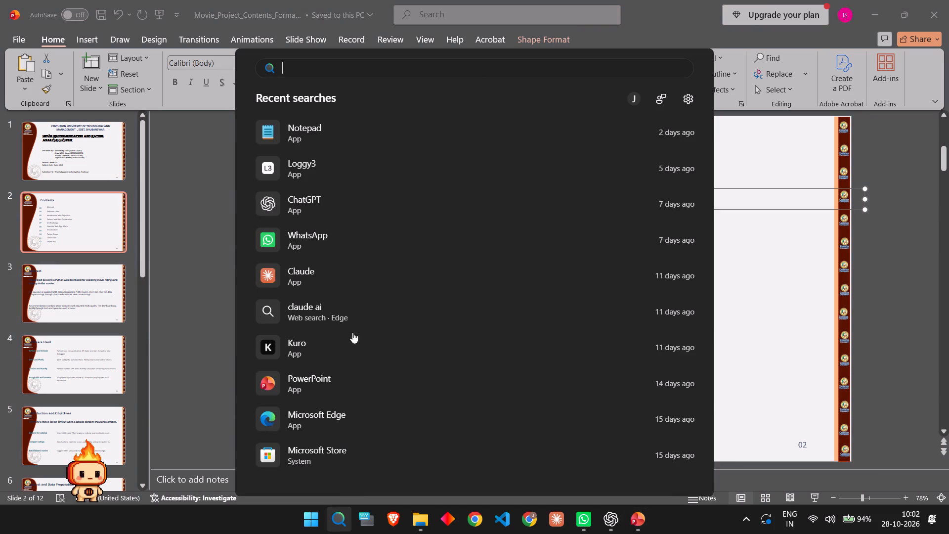
pyautogui.click(349, 353)
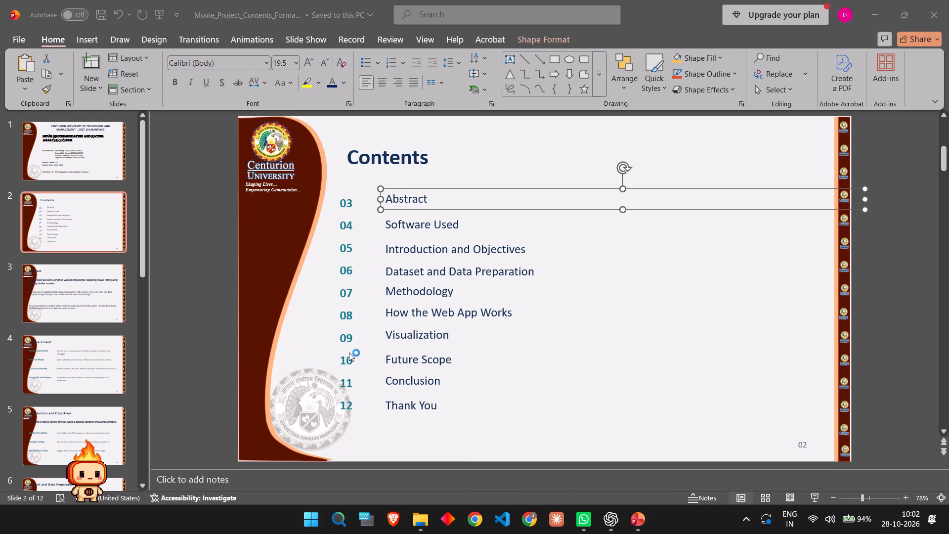
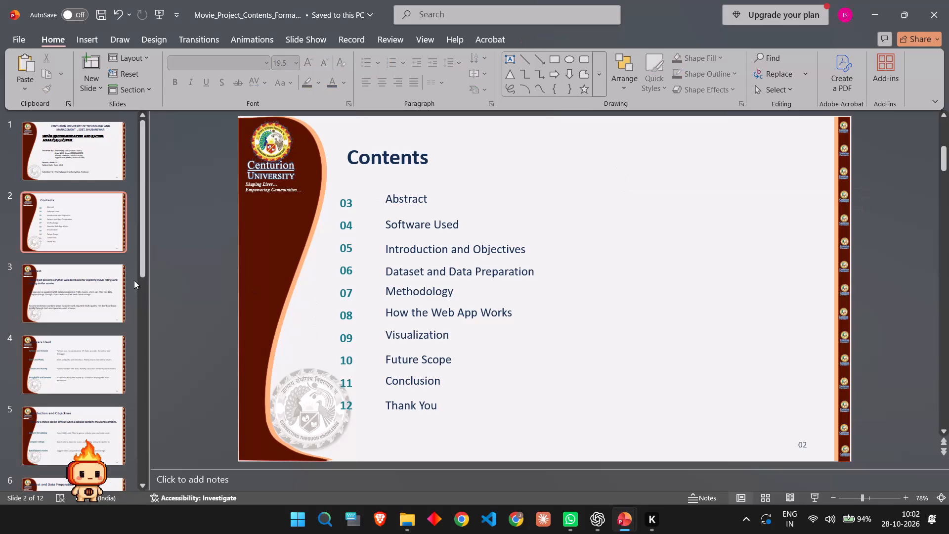
# On slide 3, move the Abstract title to the right, clear of the curved border and logo.
pyautogui.click(84, 282)
pyautogui.click(325, 148)
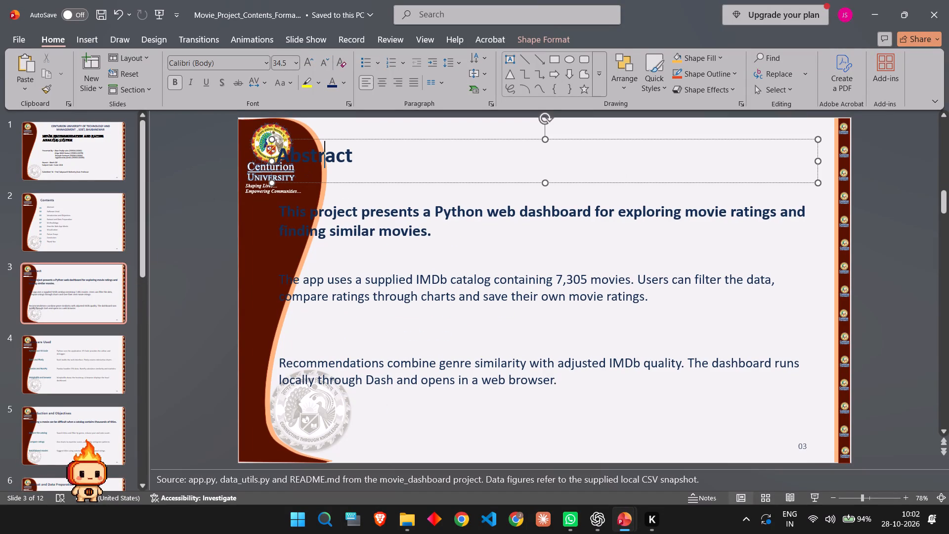
pyautogui.moveTo(349, 134); pyautogui.dragTo(392, 132)
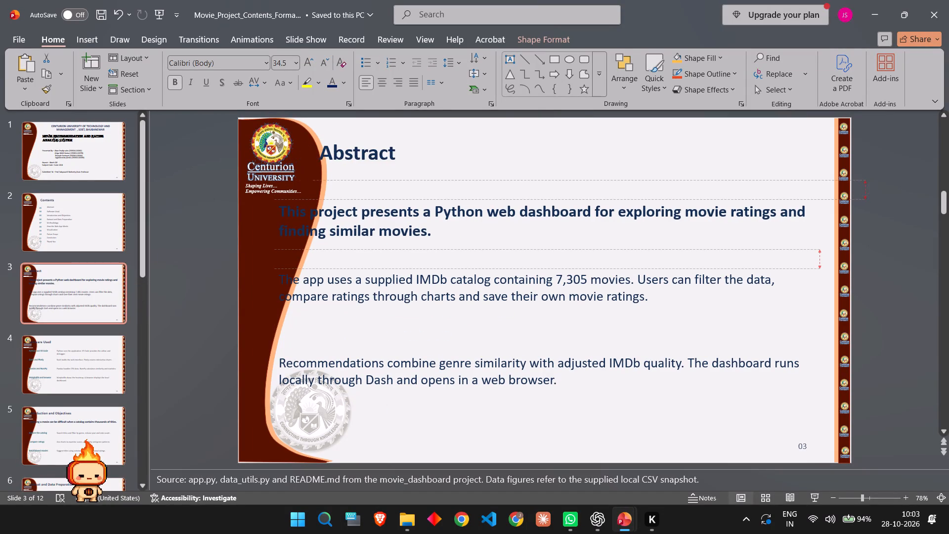
pyautogui.moveTo(392, 132); pyautogui.dragTo(414, 131)
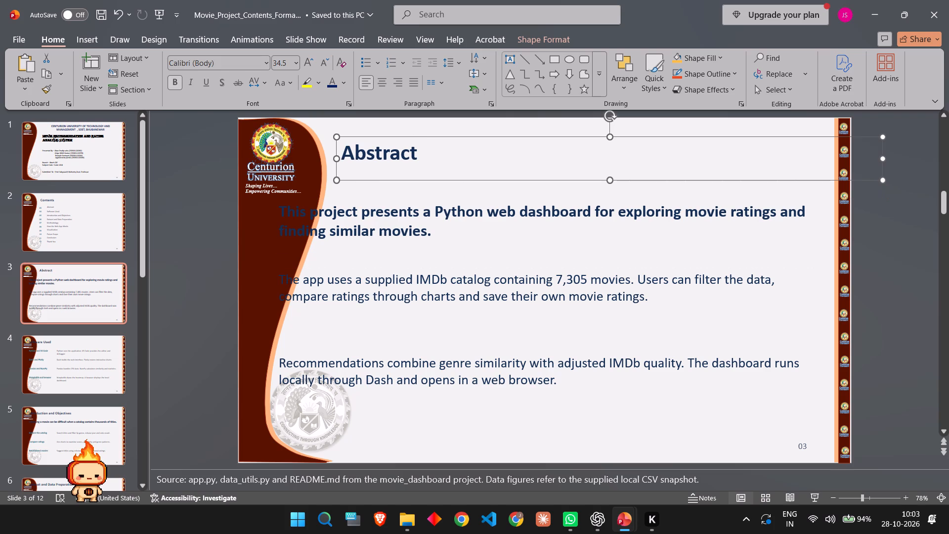
# Shift the Abstract slide's bold statement and two paragraphs right off the curved border, raising the Recommendations paragraph closer to the one above.
pyautogui.click(353, 231)
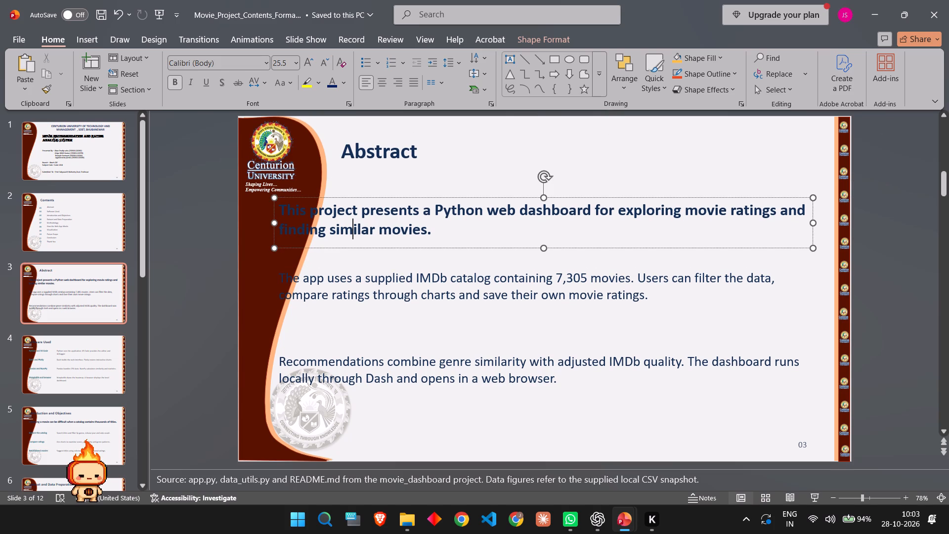
pyautogui.moveTo(647, 198); pyautogui.dragTo(694, 197)
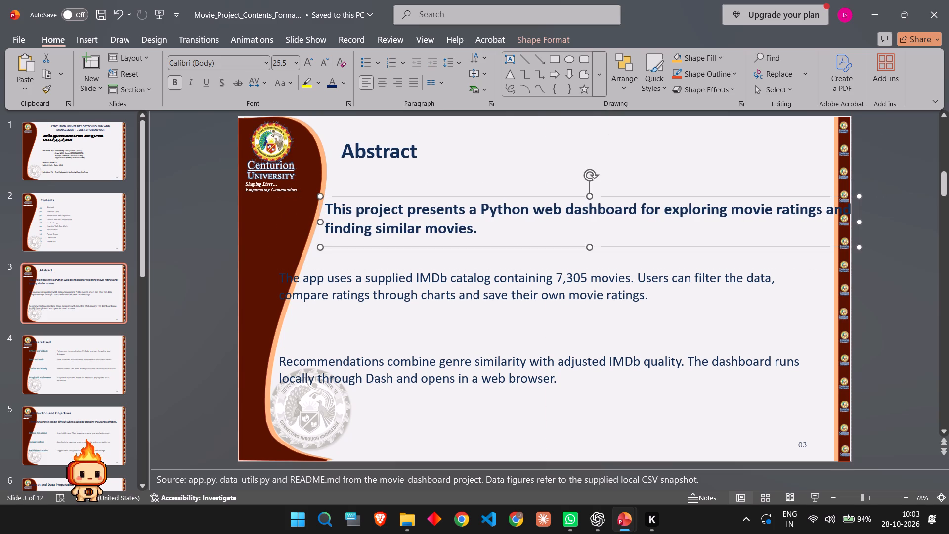
pyautogui.click(616, 280)
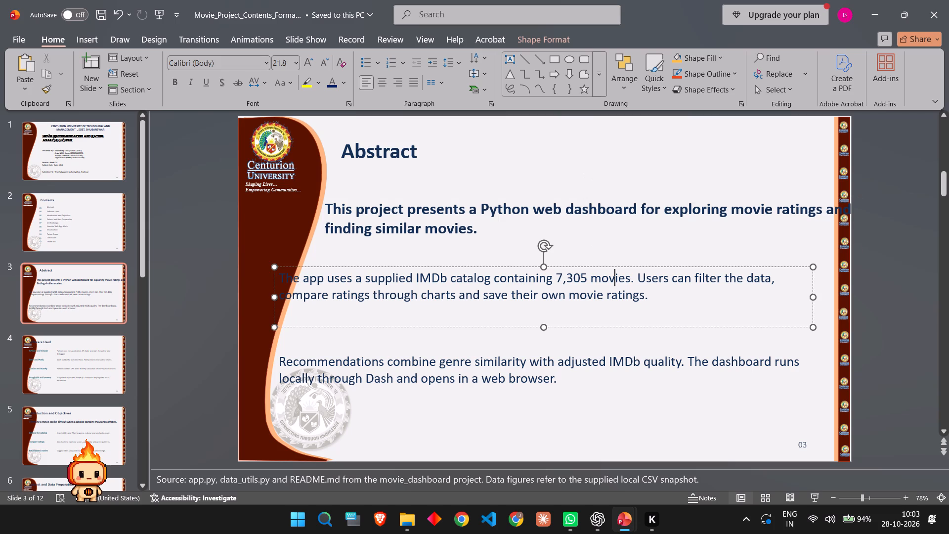
pyautogui.moveTo(627, 267); pyautogui.dragTo(657, 268)
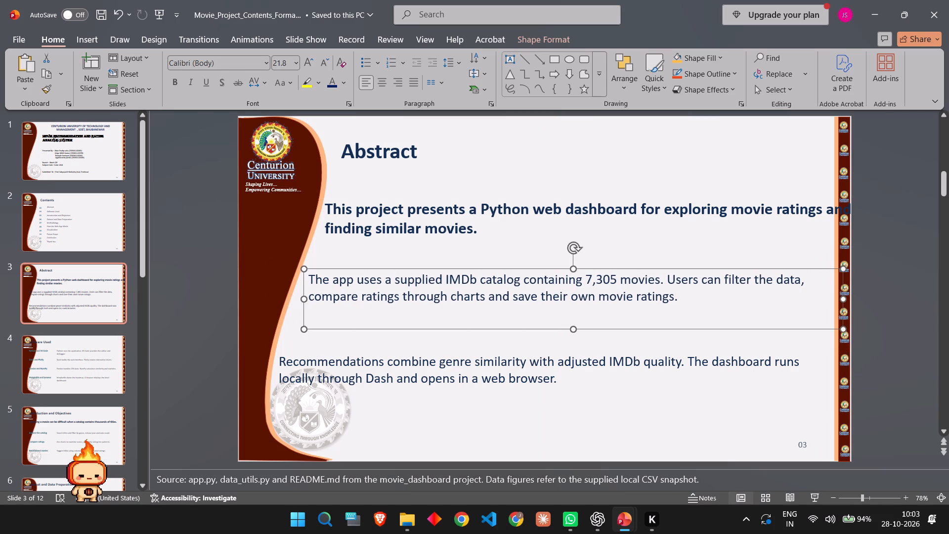
pyautogui.click(610, 352)
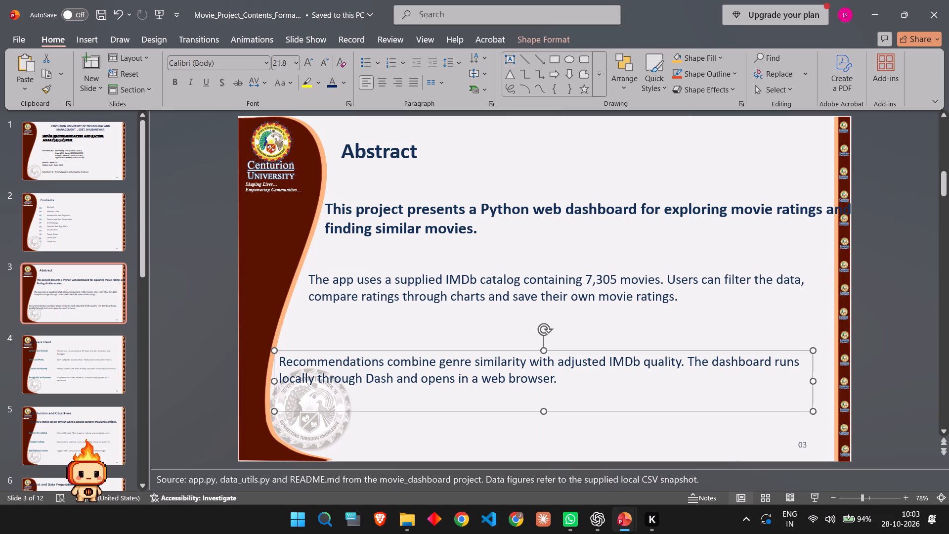
pyautogui.moveTo(610, 352); pyautogui.dragTo(630, 337)
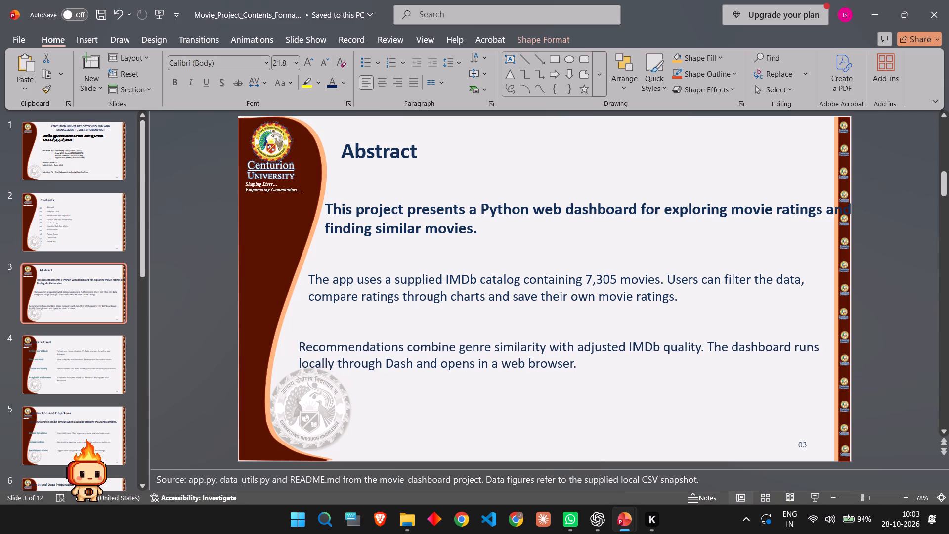
pyautogui.moveTo(630, 337); pyautogui.dragTo(637, 332)
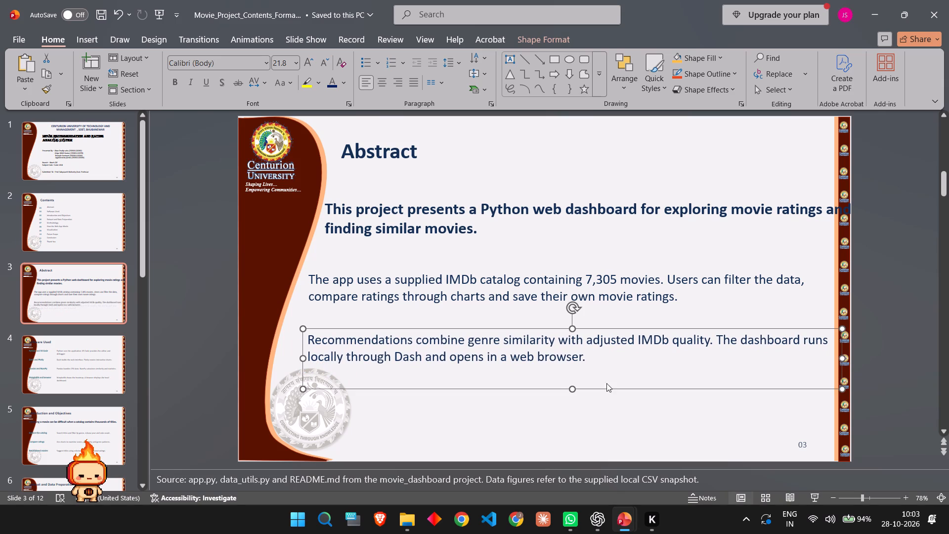
pyautogui.click(587, 429)
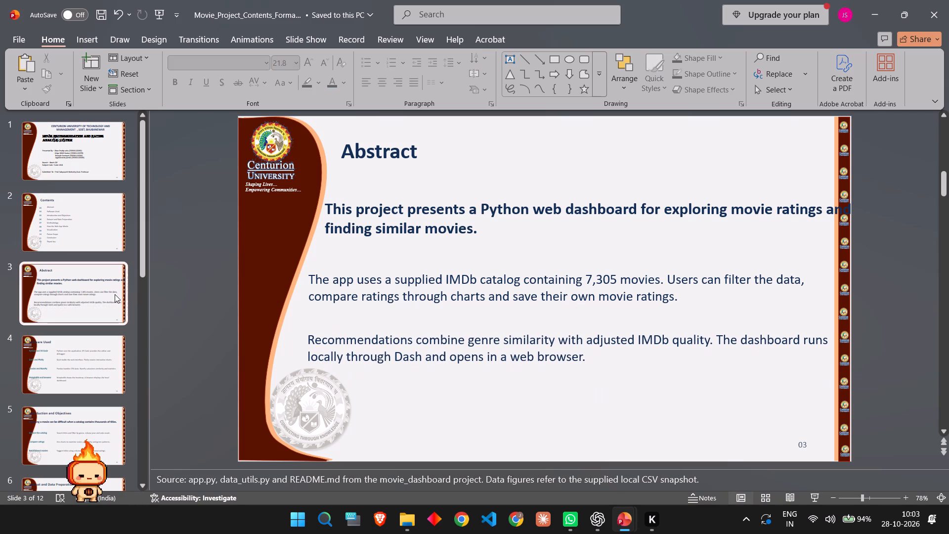
# On slide 4, move the Software Used title to the right, clear of the curved border and logo.
pyautogui.click(75, 359)
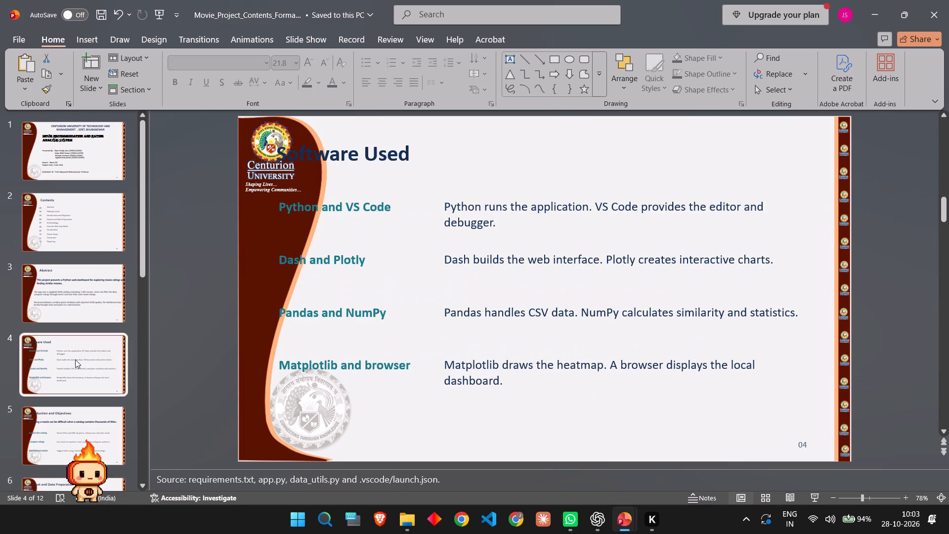
pyautogui.click(379, 152)
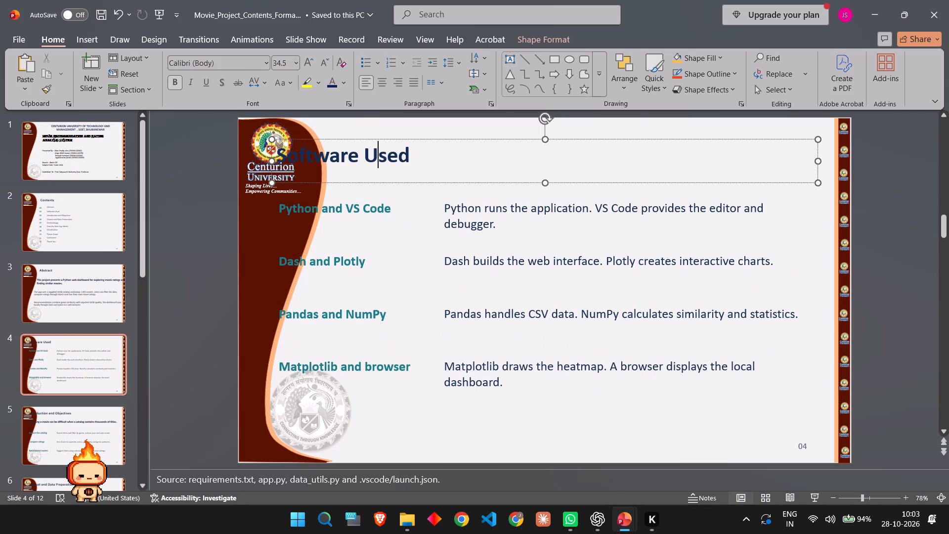
pyautogui.moveTo(395, 139); pyautogui.dragTo(449, 138)
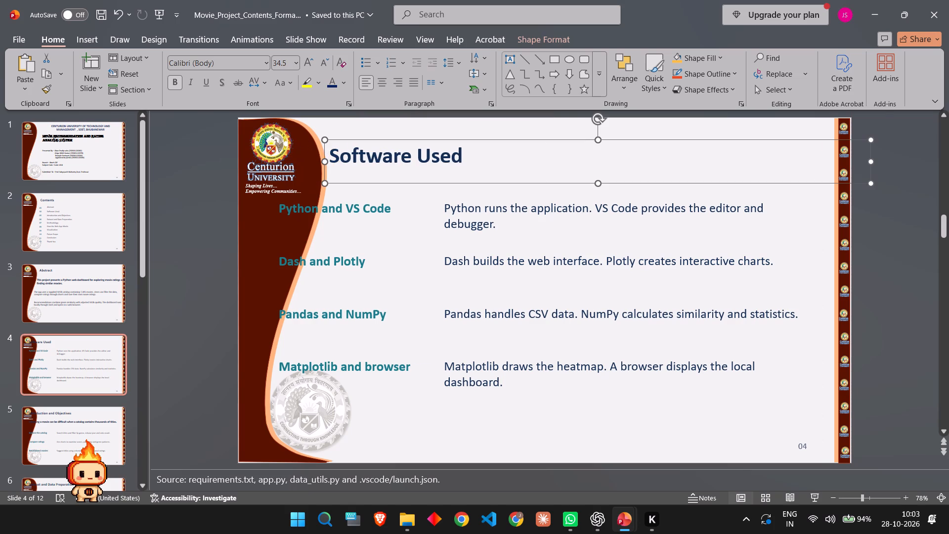
# Shift the four teal software labels on slide 4 right together, clear of the curved border and nearly under the title's start.
pyautogui.moveTo(262, 195); pyautogui.dragTo(411, 245)
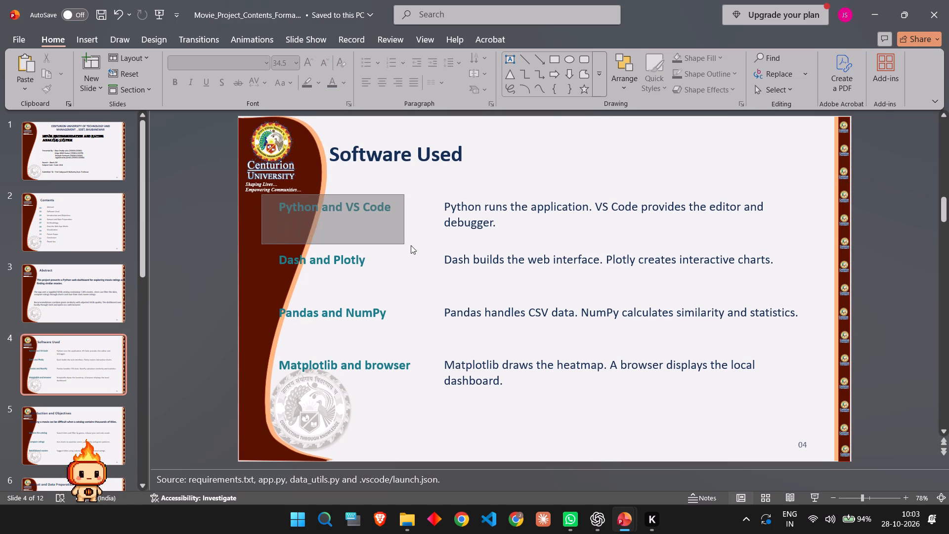
pyautogui.moveTo(411, 245); pyautogui.dragTo(804, 424)
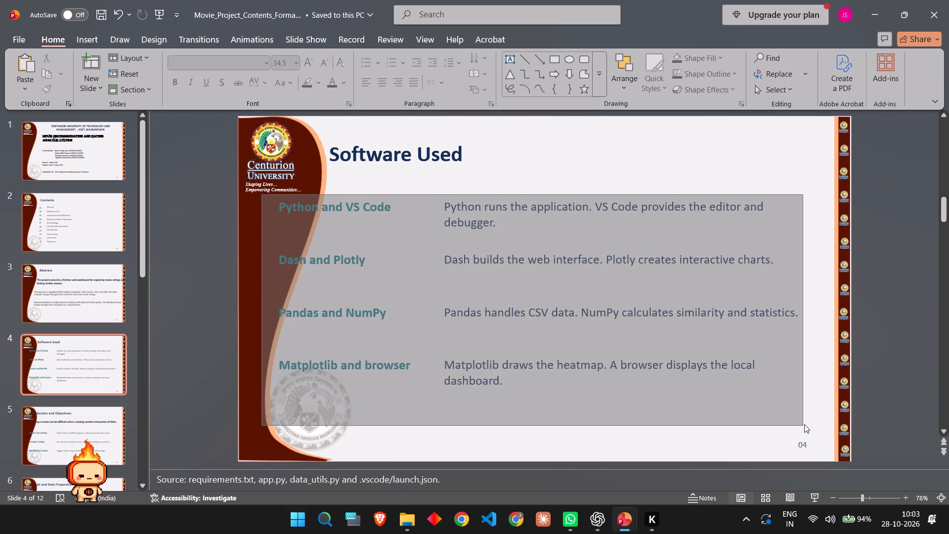
pyautogui.moveTo(804, 424); pyautogui.dragTo(808, 423)
pyautogui.press('Right')
pyautogui.press('Right')
pyautogui.press('Right')
pyautogui.press('Right')
pyautogui.press('Right')
pyautogui.press('Right')
pyautogui.press('Right')
pyautogui.press('Right')
pyautogui.press('Right')
pyautogui.press('Right')
pyautogui.press('Right')
pyautogui.press('Right')
pyautogui.press('Right')
pyautogui.press('Right')
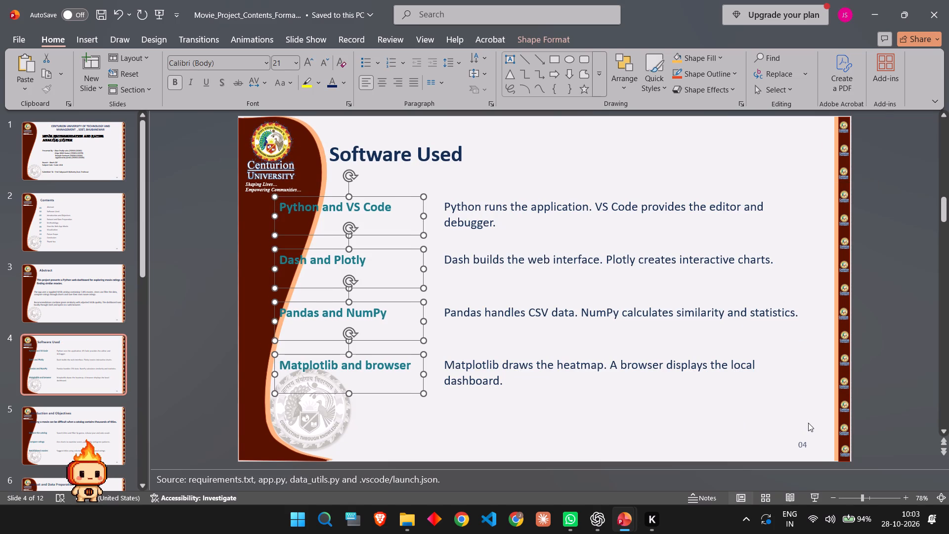
pyautogui.press('Right')
pyautogui.press('Right')
pyautogui.press('Right')
pyautogui.press('Right')
pyautogui.press('Right')
pyautogui.press('Right')
pyautogui.press('Right')
pyautogui.press('Right')
pyautogui.press('Right')
pyautogui.press('Right')
pyautogui.press('Right')
pyautogui.press('Right')
pyautogui.press('Right')
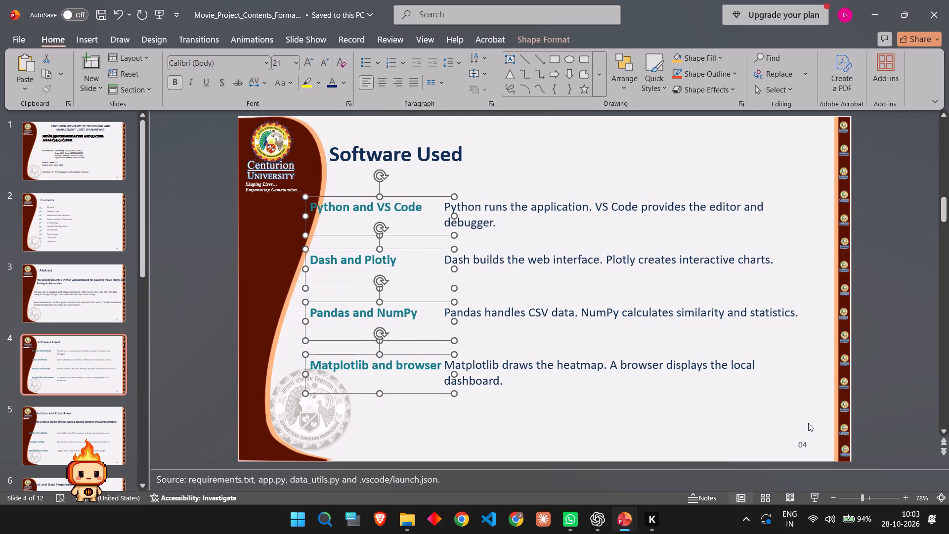
pyautogui.press('Right')
pyautogui.press('Right')
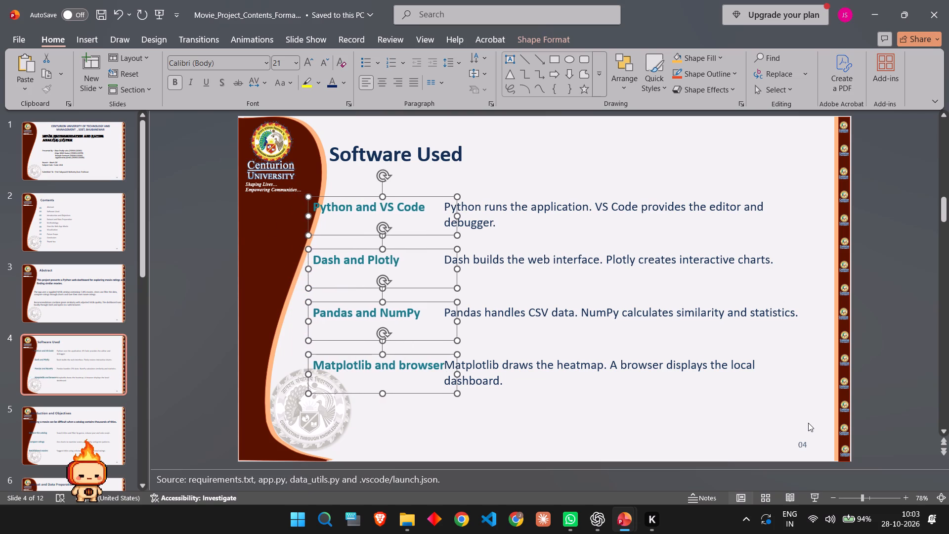
pyautogui.press('Right')
pyautogui.press('Right')
pyautogui.press('Right')
pyautogui.press('Right')
pyautogui.press('Right')
pyautogui.press('Right')
pyautogui.press('Right')
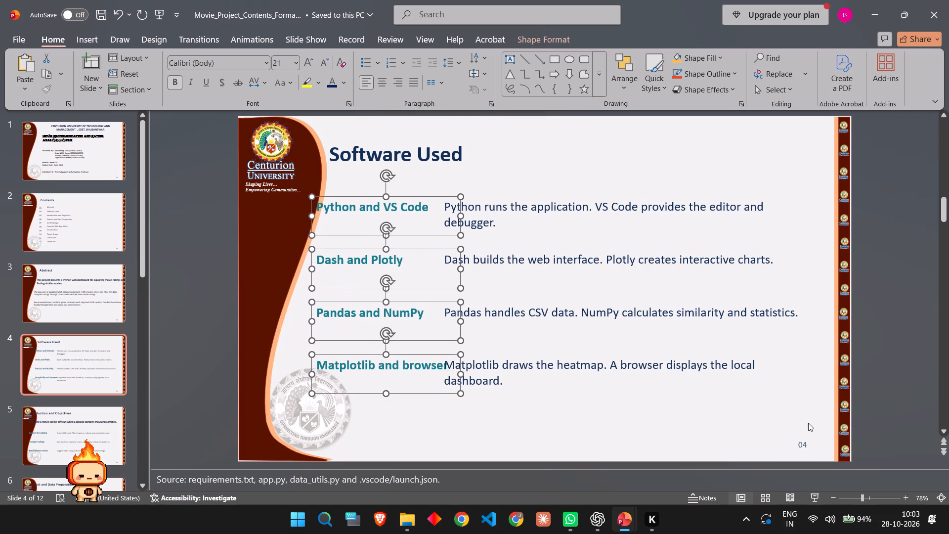
pyautogui.press('Right')
pyautogui.press('Right')
pyautogui.press('Right')
pyautogui.press('Right')
pyautogui.press('Right')
pyautogui.press('Right')
pyautogui.press('Right')
pyautogui.press('Right')
pyautogui.press('Right')
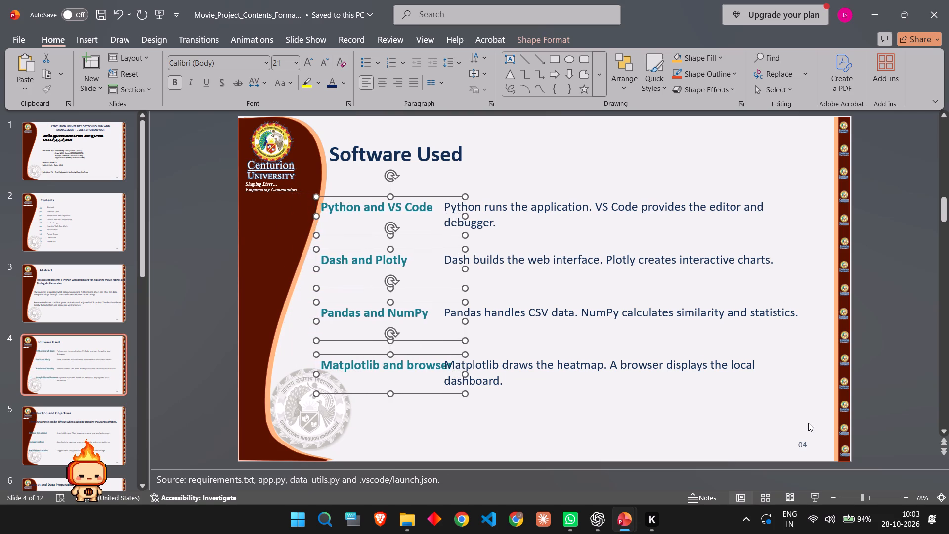
pyautogui.press('Right')
pyautogui.press('Right')
pyautogui.press('Right')
pyautogui.press('Right')
pyautogui.press('Right')
pyautogui.press('Right')
pyautogui.press('Right')
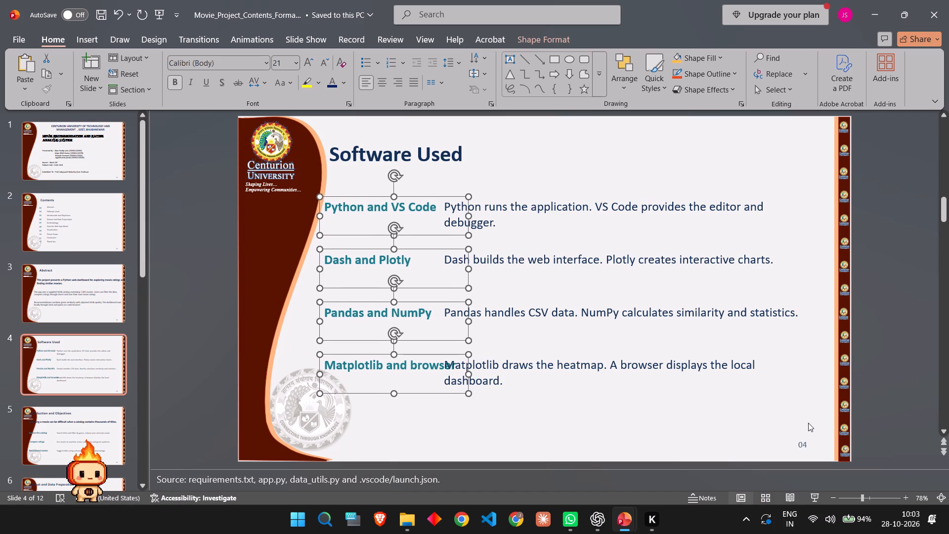
pyautogui.press('Right')
pyautogui.press('Right')
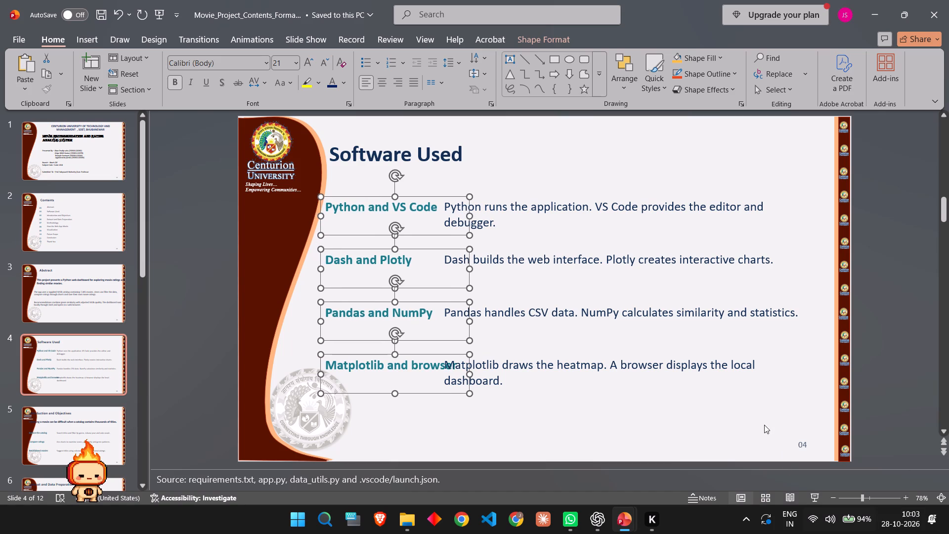
pyautogui.click(764, 425)
# Narrow the Matplotlib description box from its left edge so its text starts past the Matplotlib and browser label.
pyautogui.click(734, 369)
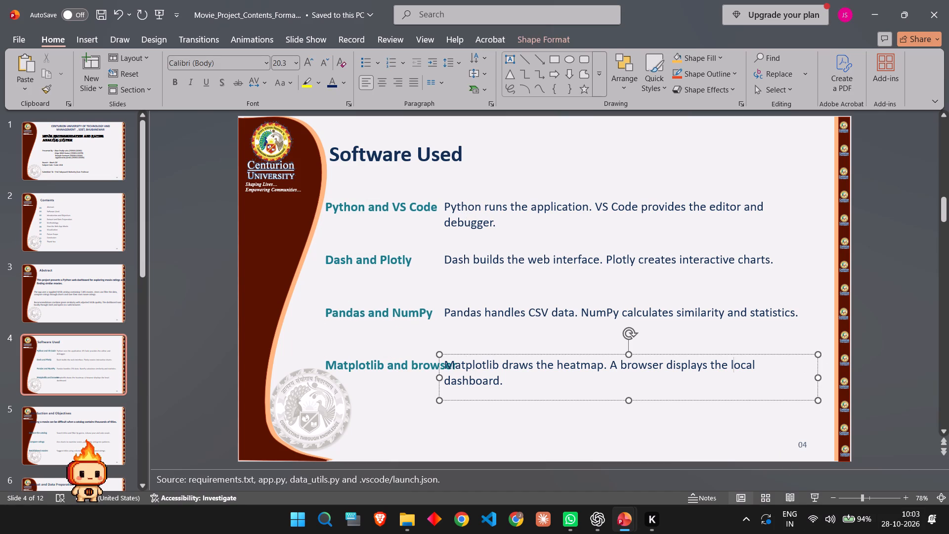
pyautogui.click(438, 376)
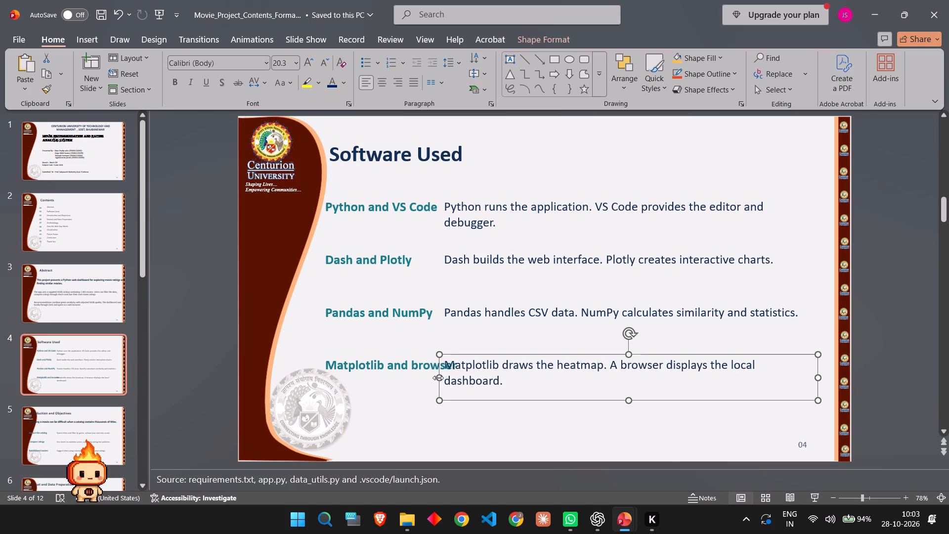
pyautogui.moveTo(438, 378); pyautogui.dragTo(451, 378)
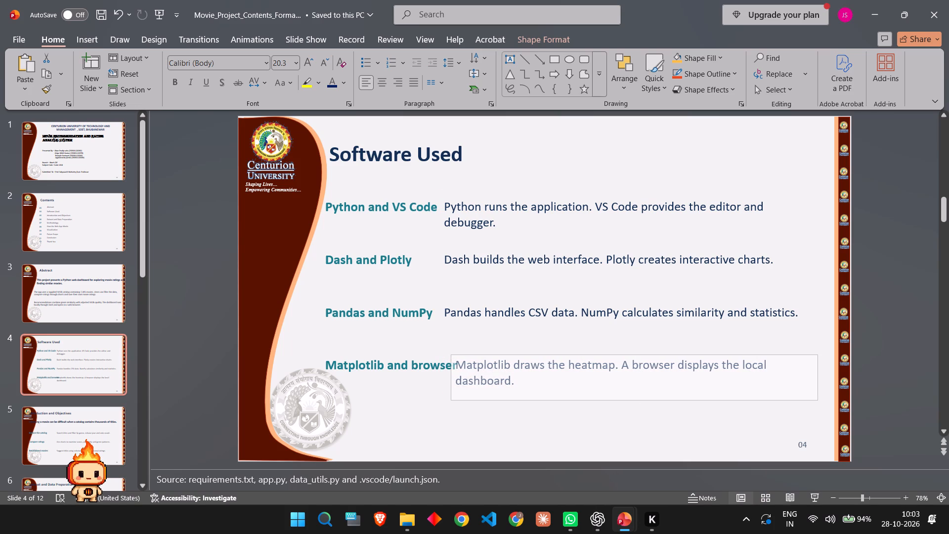
pyautogui.moveTo(451, 378); pyautogui.dragTo(472, 378)
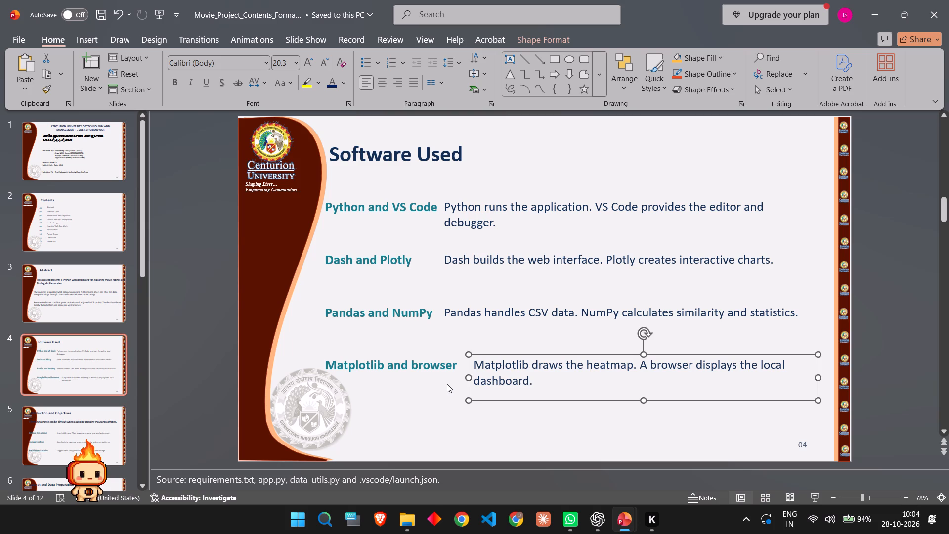
# Narrow the Pandas and Dash description boxes from their left edges, aligning them with the Matplotlib description box.
pyautogui.click(460, 312)
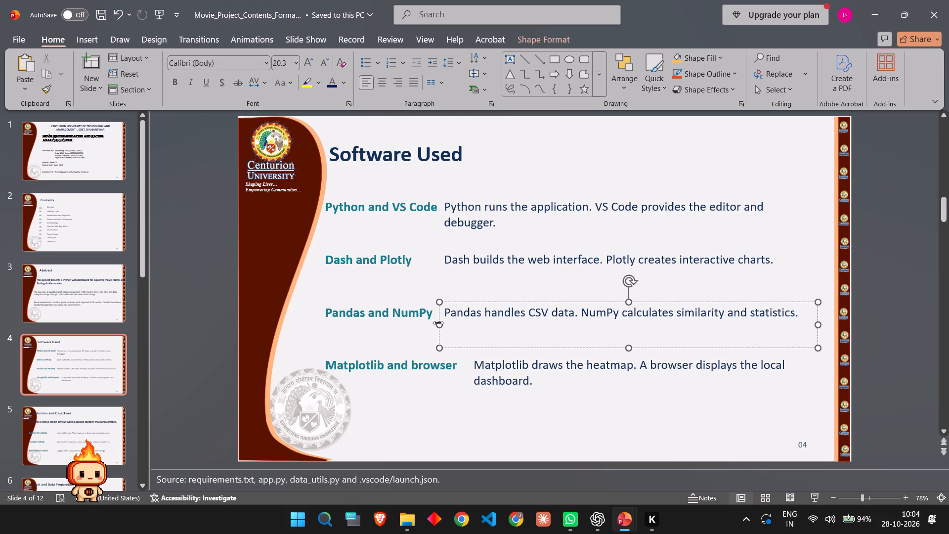
pyautogui.moveTo(438, 324); pyautogui.dragTo(469, 322)
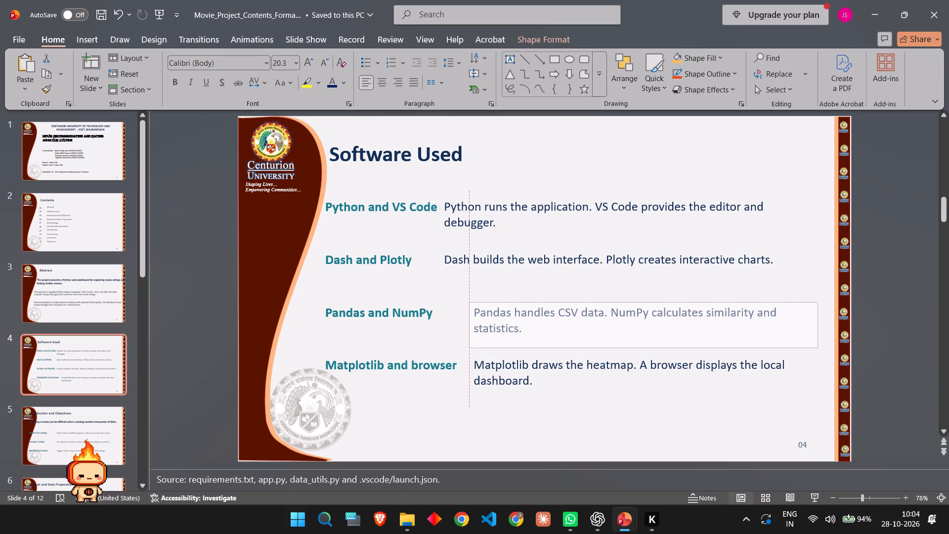
pyautogui.moveTo(469, 322); pyautogui.dragTo(471, 322)
pyautogui.click(478, 262)
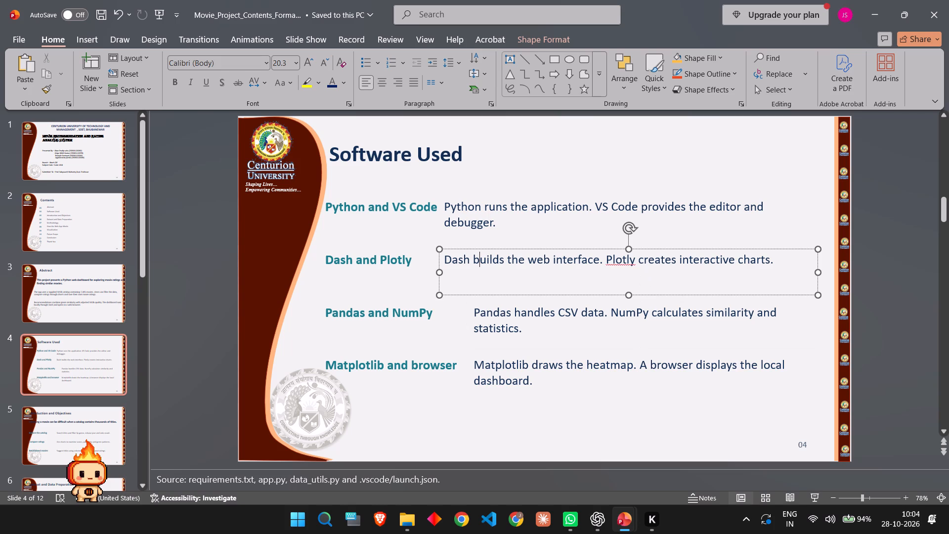
pyautogui.moveTo(440, 270); pyautogui.dragTo(446, 270)
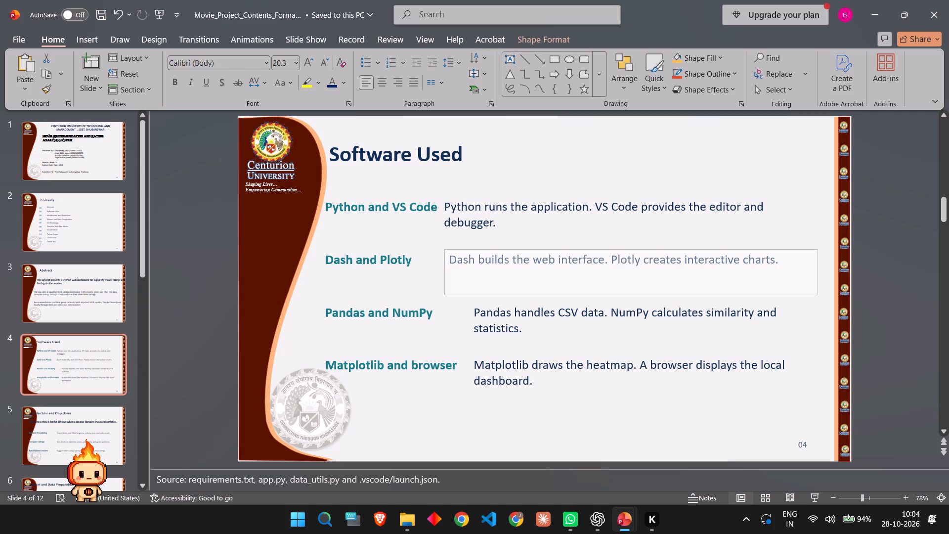
pyautogui.moveTo(446, 270); pyautogui.dragTo(476, 266)
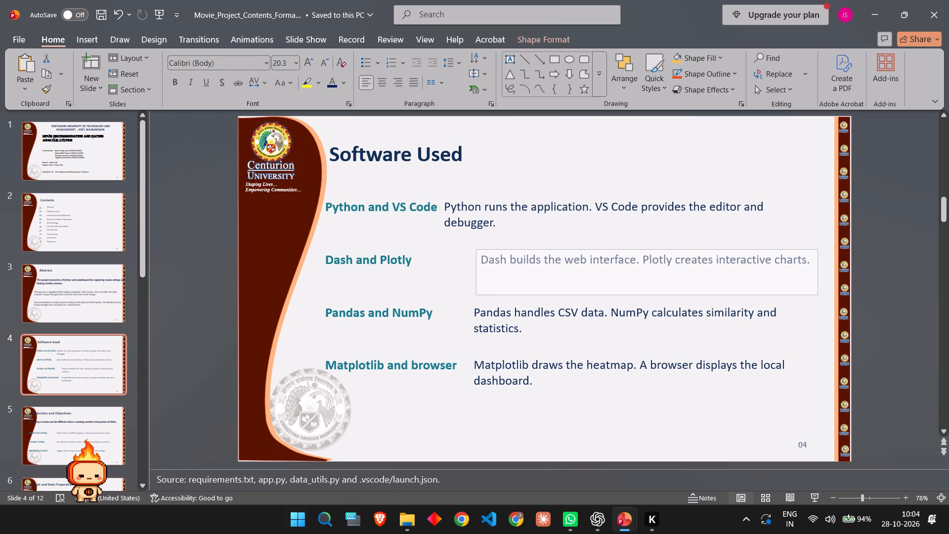
pyautogui.moveTo(476, 266); pyautogui.dragTo(473, 266)
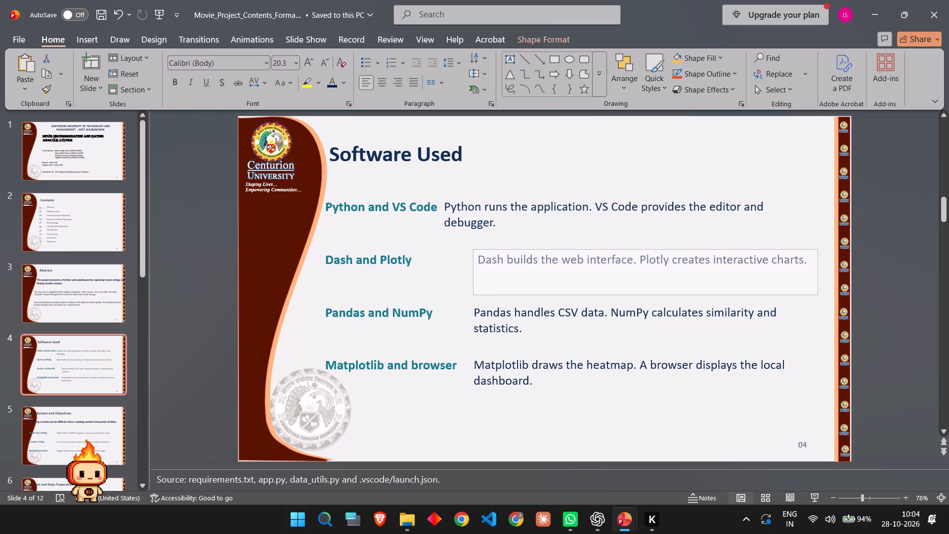
pyautogui.moveTo(473, 266); pyautogui.dragTo(470, 266)
# Narrow the Python and VS Code description box on slide 4 from its left edge, aligning it with the other three descriptions.
pyautogui.click(443, 222)
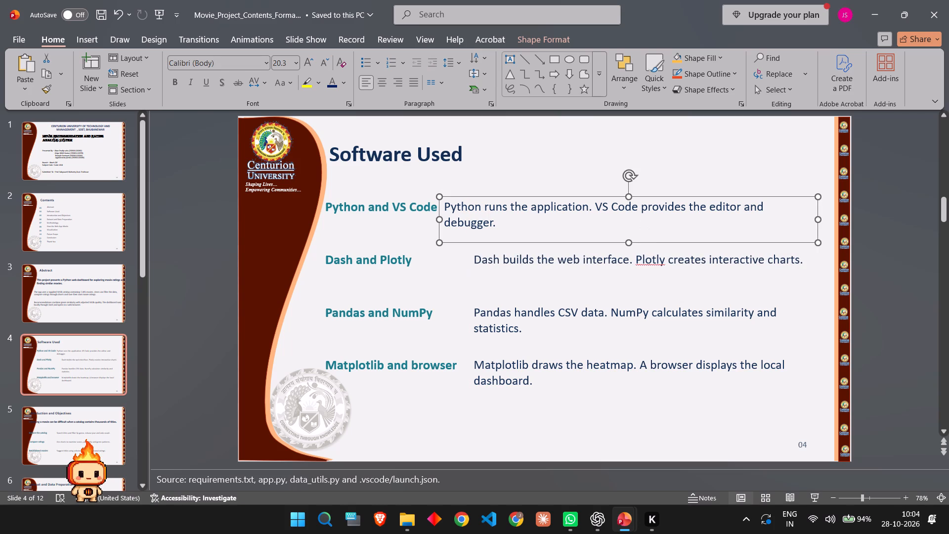
pyautogui.moveTo(439, 219); pyautogui.dragTo(458, 221)
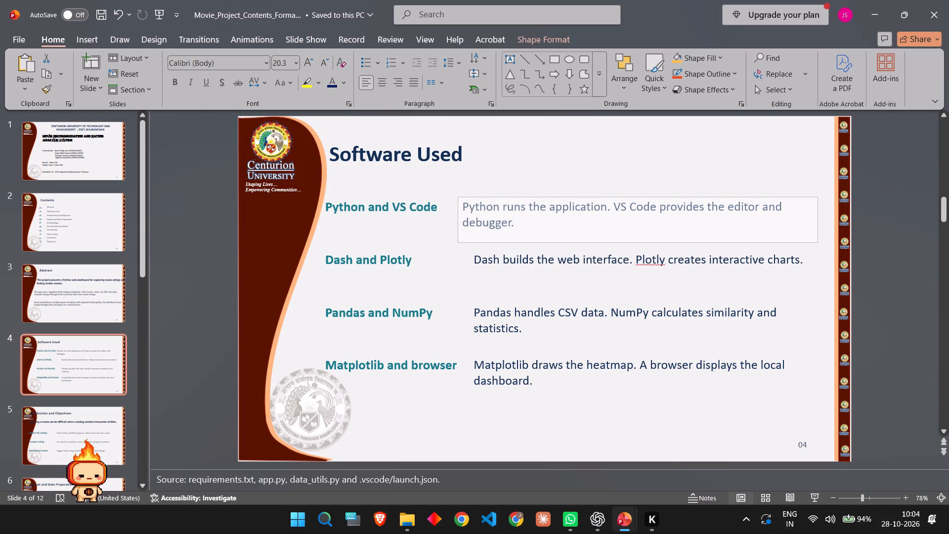
pyautogui.moveTo(458, 221); pyautogui.dragTo(469, 221)
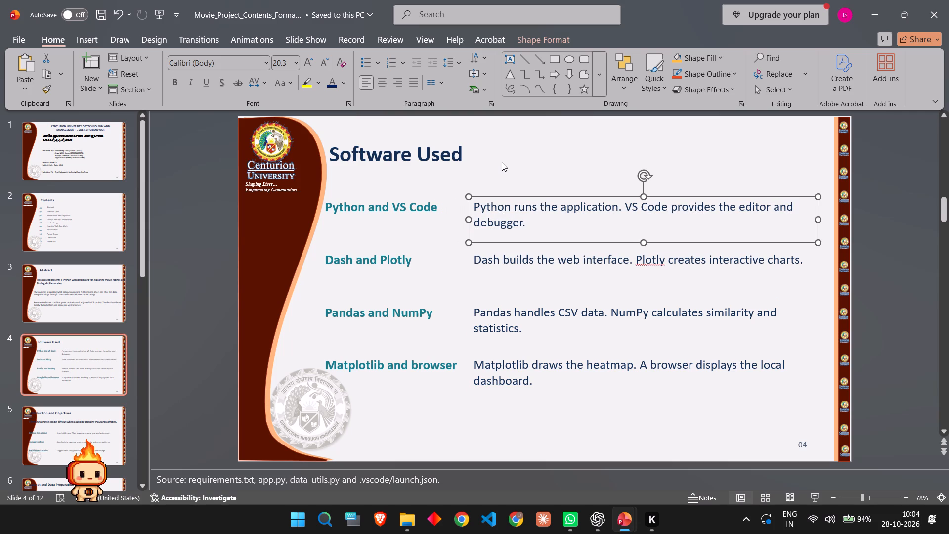
pyautogui.click(502, 162)
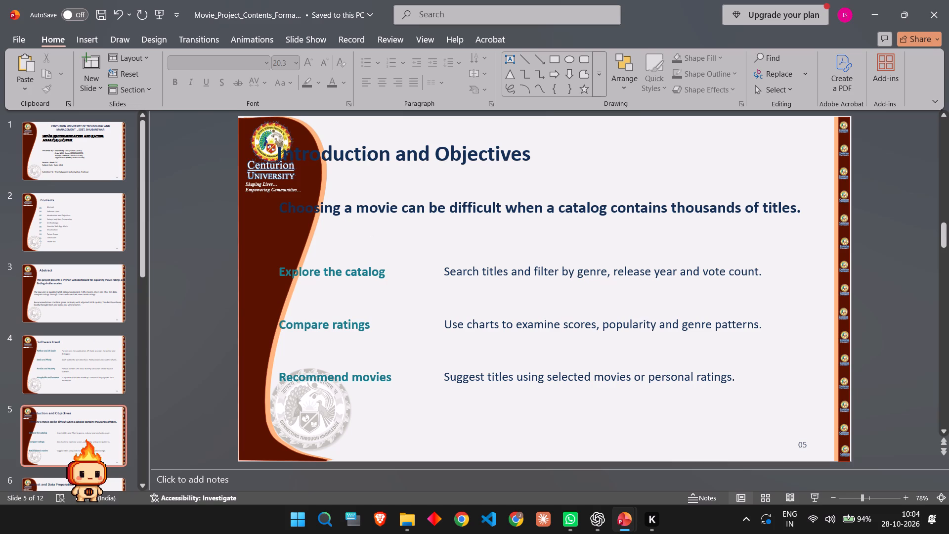
pyautogui.click(425, 146)
pyautogui.moveTo(439, 136); pyautogui.dragTo(515, 139)
# Narrow the bold introductory sentence box on slide 5 from its left edge so its text starts past the curved border.
pyautogui.click(407, 211)
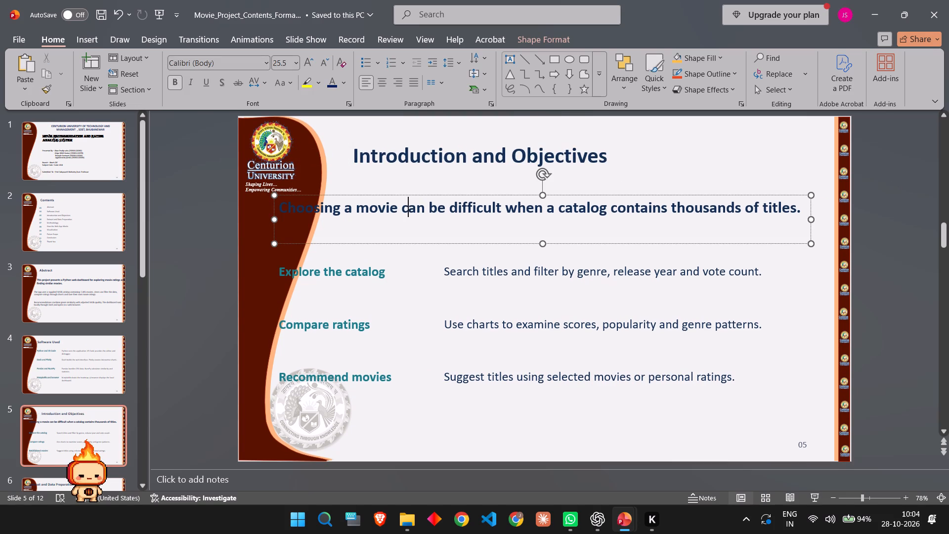
pyautogui.moveTo(275, 221); pyautogui.dragTo(329, 219)
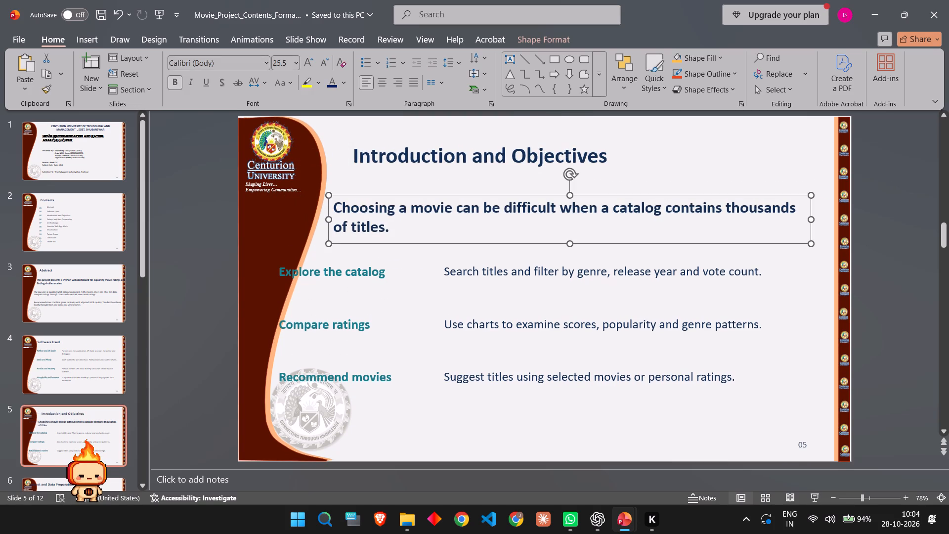
# Shift the three teal objective labels and their descriptions on slide 5 right together, clear of the curved border.
pyautogui.click(327, 270)
pyautogui.moveTo(244, 248); pyautogui.dragTo(420, 400)
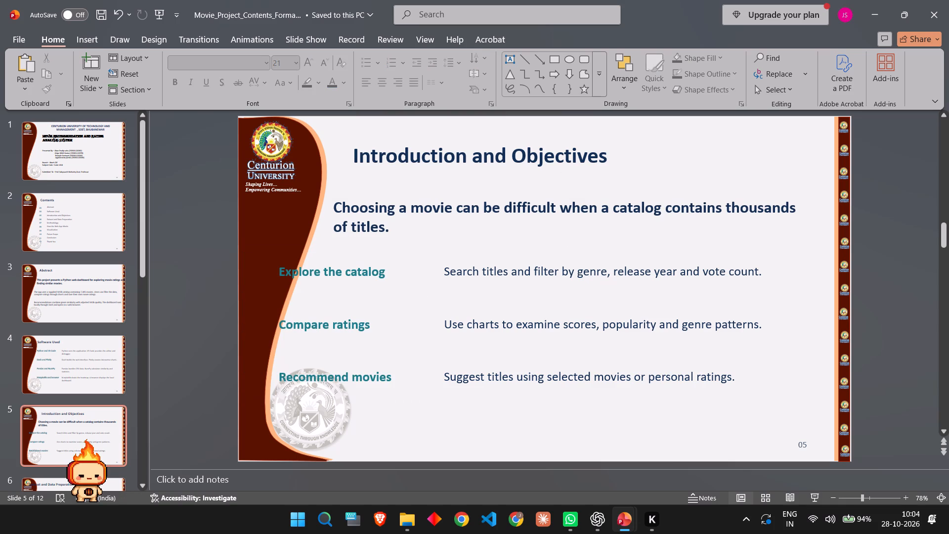
pyautogui.keyDown('ctrl'); pyautogui.click(264, 261); pyautogui.keyUp('ctrl')
pyautogui.keyDown('ctrl'); pyautogui.click(298, 272); pyautogui.keyUp('ctrl')
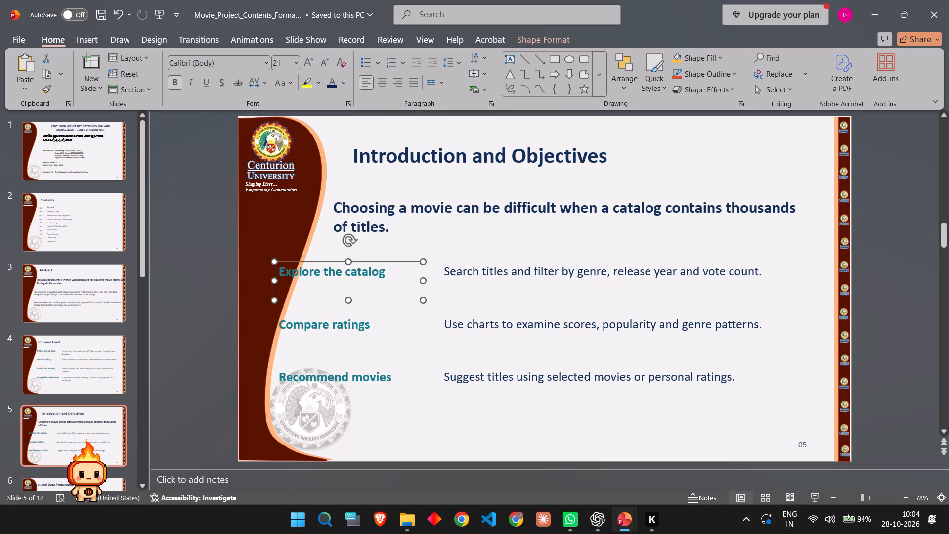
pyautogui.keyDown('ctrl'); pyautogui.click(303, 331); pyautogui.keyUp('ctrl')
pyautogui.keyDown('ctrl'); pyautogui.click(309, 376); pyautogui.keyUp('ctrl')
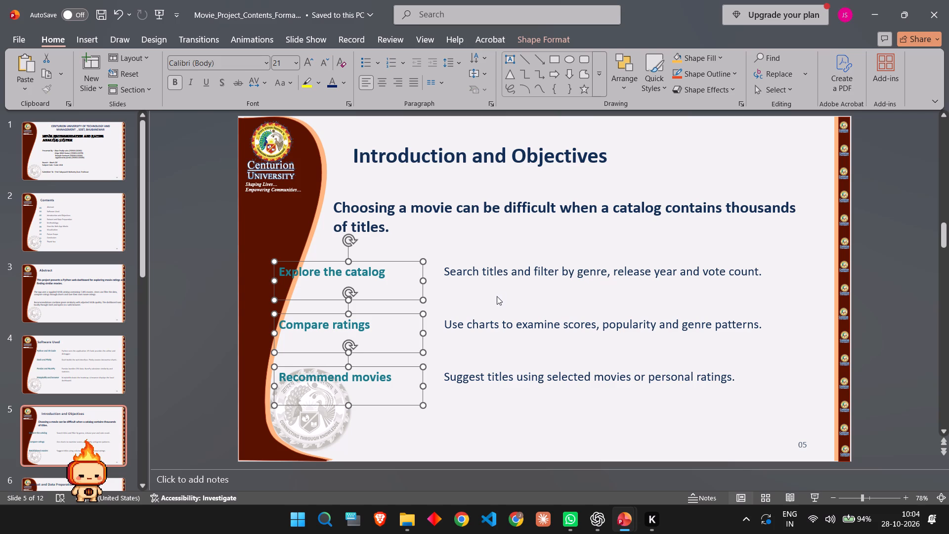
pyautogui.keyDown('ctrl'); pyautogui.click(500, 274); pyautogui.keyUp('ctrl')
pyautogui.keyDown('ctrl'); pyautogui.click(497, 315); pyautogui.keyUp('ctrl')
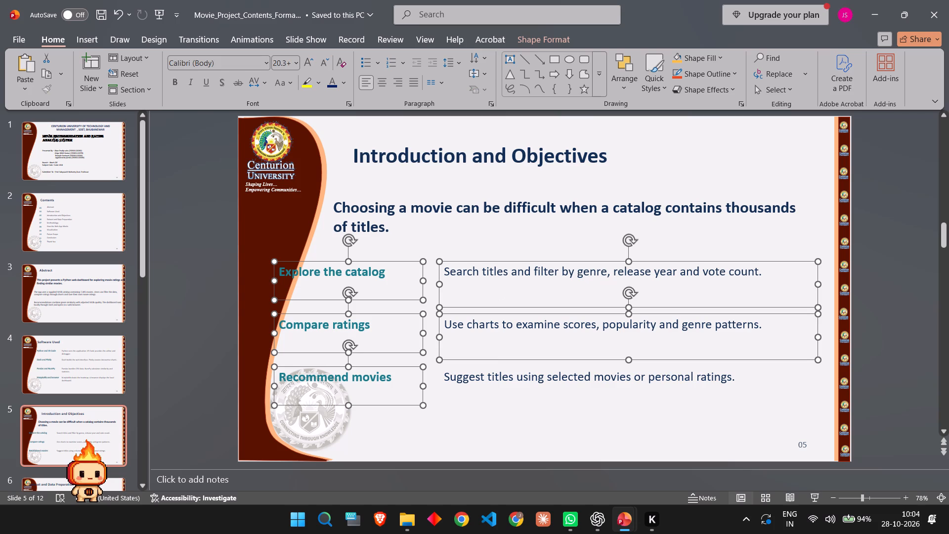
pyautogui.keyDown('ctrl'); pyautogui.click(494, 372); pyautogui.keyUp('ctrl')
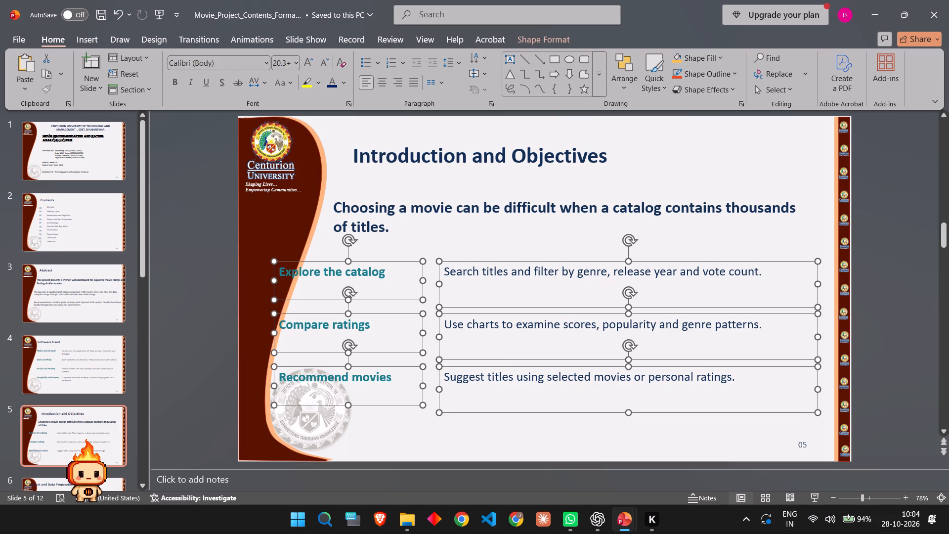
pyautogui.press('Right')
pyautogui.press('Right')
pyautogui.press('Right')
pyautogui.press('Right')
pyautogui.press('Right')
pyautogui.press('Right')
pyautogui.press('Right')
pyautogui.press('Right')
pyautogui.press('Right')
pyautogui.press('Right')
pyautogui.press('Right')
pyautogui.press('Right')
pyautogui.press('Right')
pyautogui.press('Right')
pyautogui.press('Right')
pyautogui.press('Right')
pyautogui.press('Right')
pyautogui.press('Right')
pyautogui.press('Right')
pyautogui.press('Right')
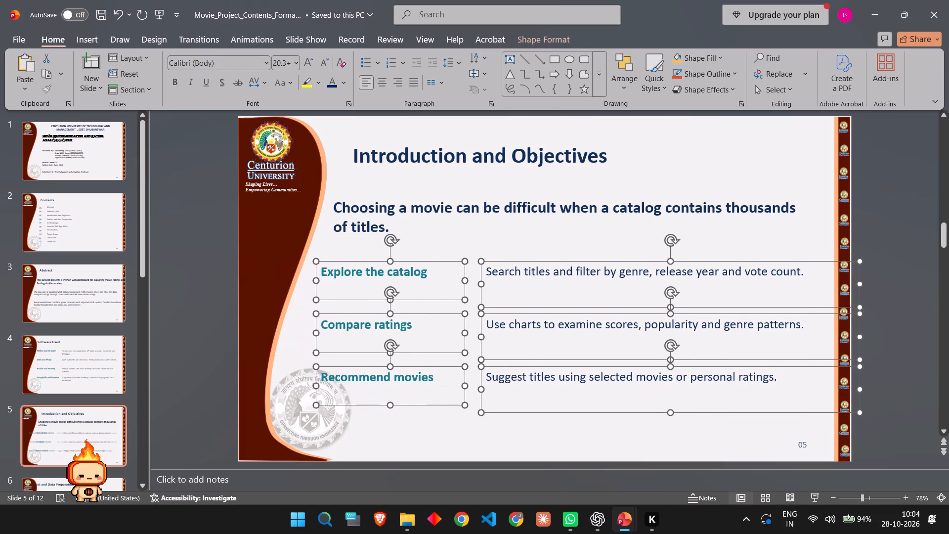
pyautogui.click(404, 441)
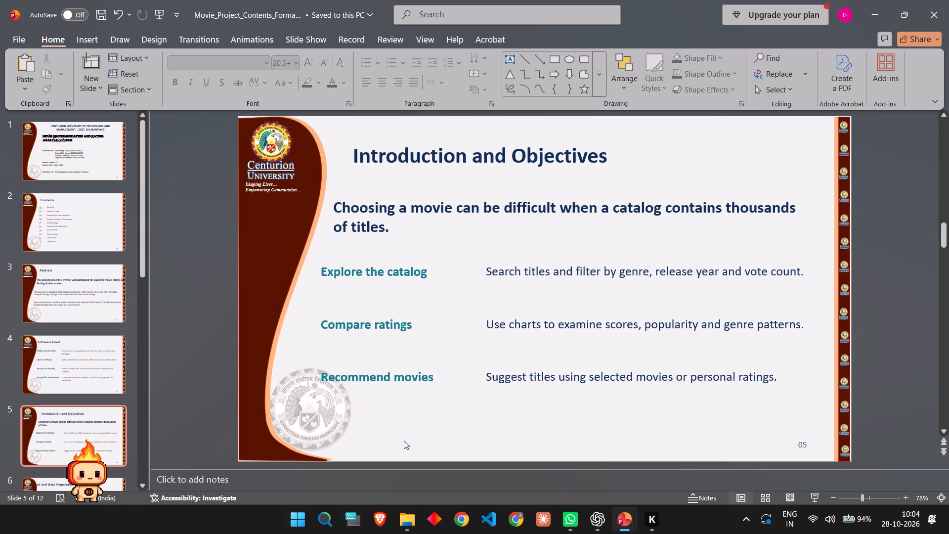
# On slide 6, move the Dataset and Data Preparation title to the right, clear of the logo and curved border.
pyautogui.scroll(-1, 74, 340)
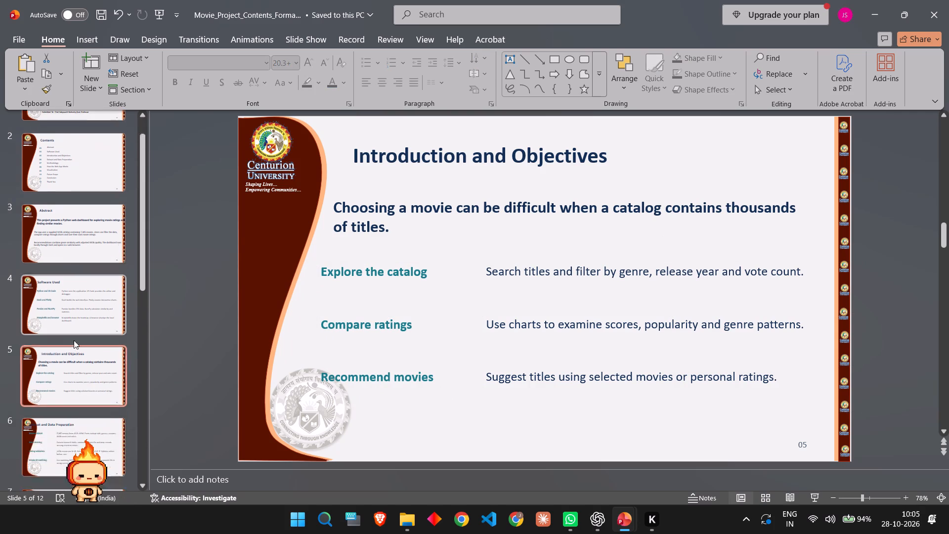
pyautogui.scroll(-1, 74, 340)
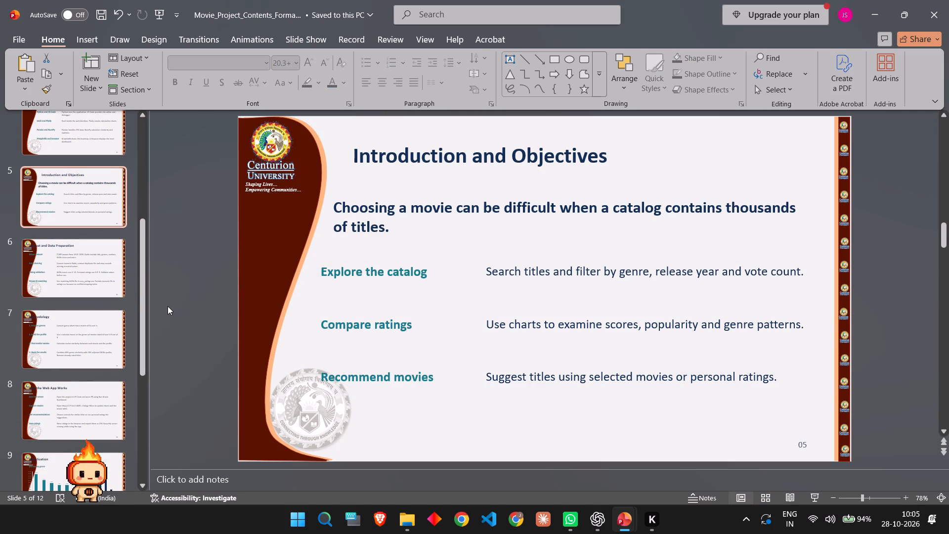
pyautogui.press('Down')
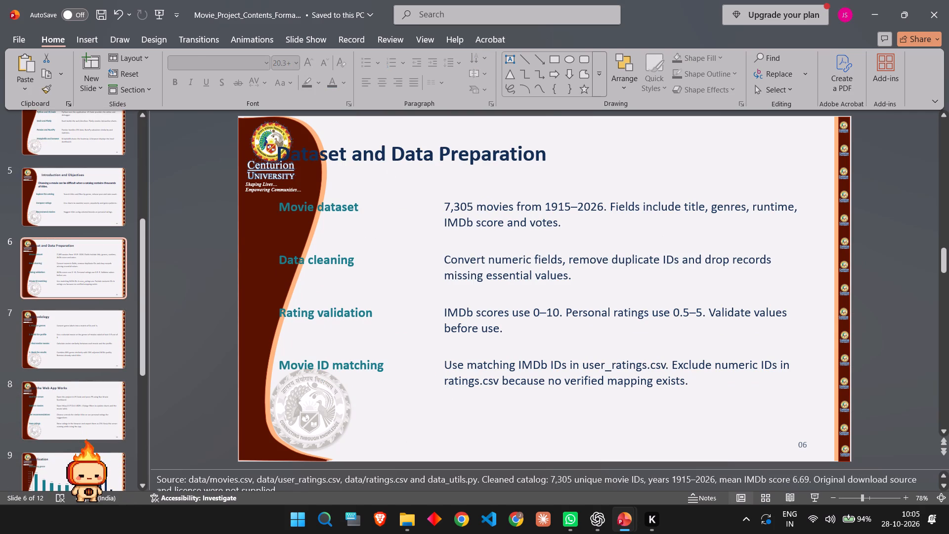
pyautogui.click(390, 160)
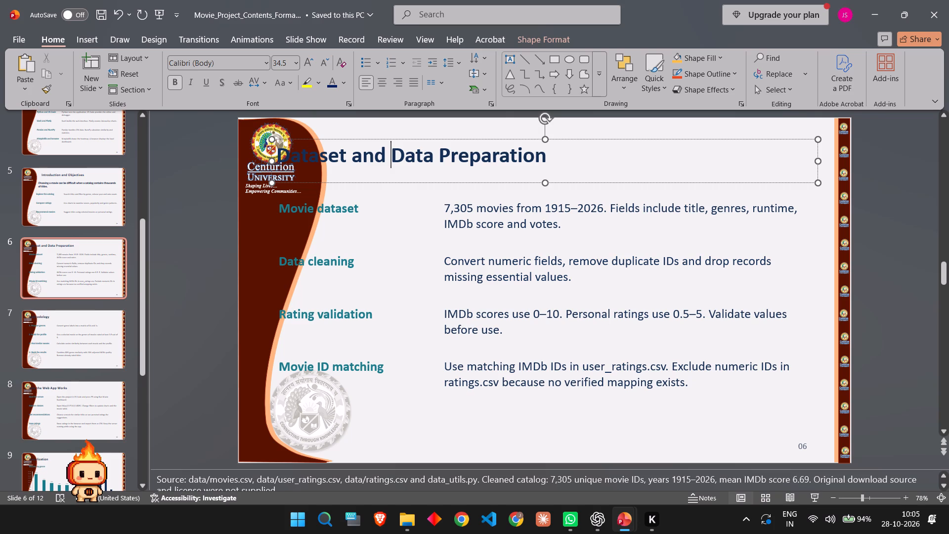
pyautogui.moveTo(379, 180); pyautogui.dragTo(444, 179)
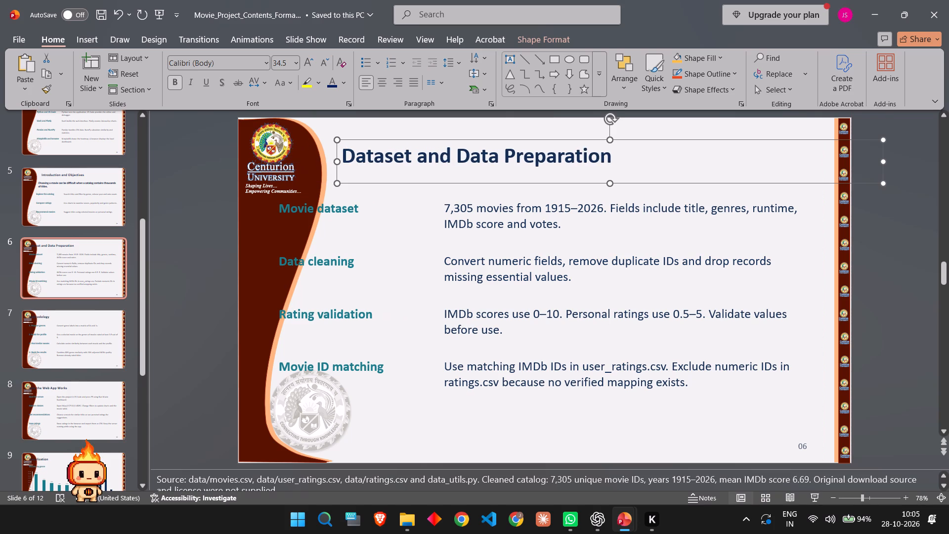
# Shift the four teal labels on slide 6 right together, clear of the curved border, leaving their descriptions in place.
pyautogui.click(298, 211)
pyautogui.keyDown('ctrl'); pyautogui.click(302, 264); pyautogui.keyUp('ctrl')
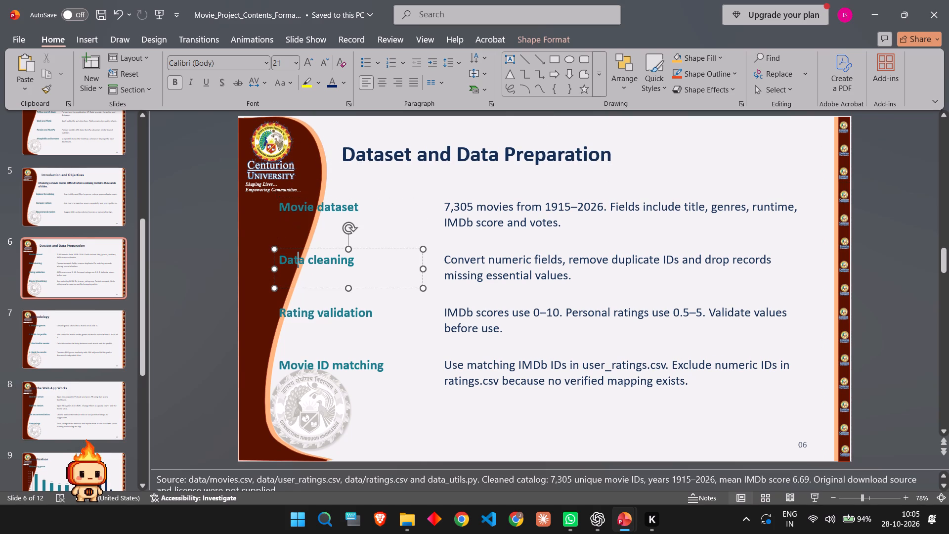
pyautogui.keyDown('ctrl'); pyautogui.click(329, 218); pyautogui.keyUp('ctrl')
pyautogui.keyDown('ctrl'); pyautogui.click(331, 204); pyautogui.keyUp('ctrl')
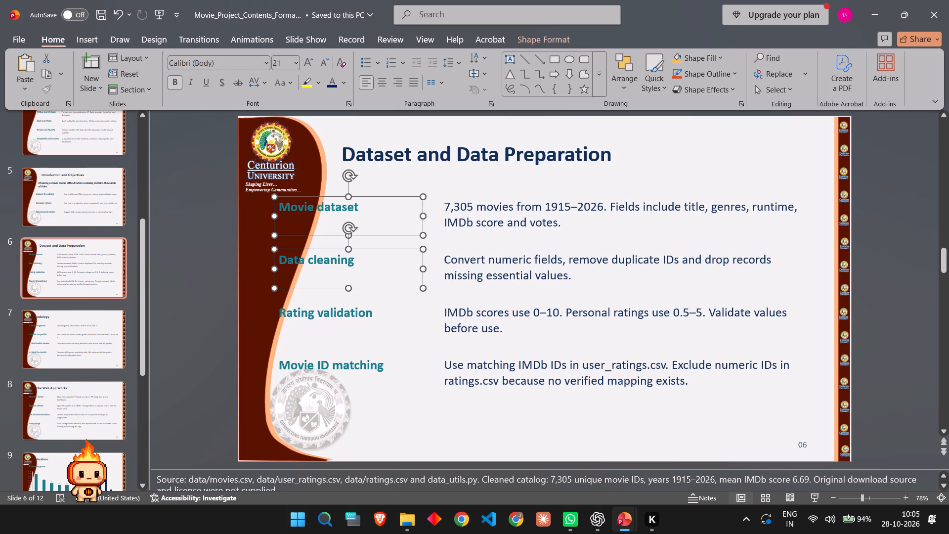
pyautogui.keyDown('ctrl'); pyautogui.click(309, 311); pyautogui.keyUp('ctrl')
pyautogui.keyDown('ctrl'); pyautogui.click(310, 365); pyautogui.keyUp('ctrl')
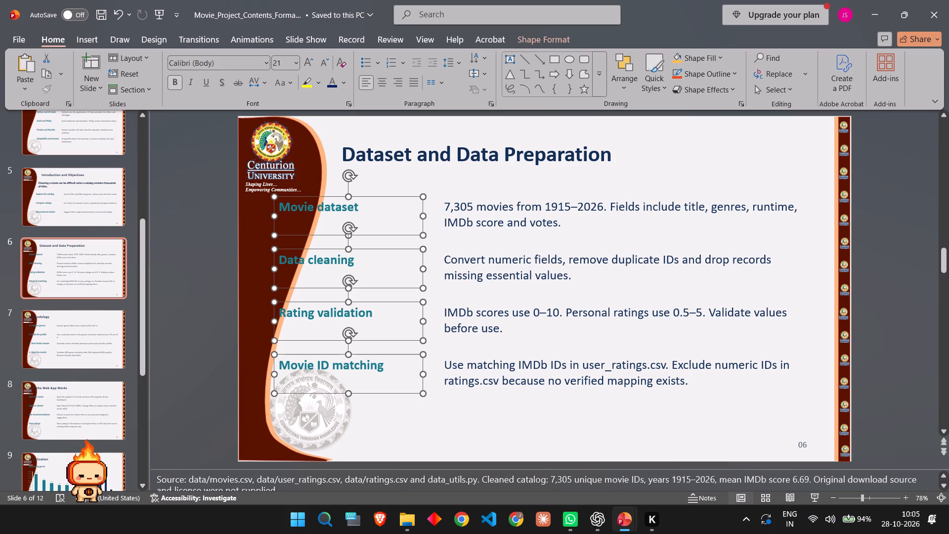
pyautogui.press('Right')
pyautogui.press('Right')
pyautogui.press('Right')
pyautogui.press('Right')
pyautogui.press('Right')
pyautogui.press('Right')
pyautogui.press('Right')
pyautogui.press('Right')
pyautogui.press('Right')
pyautogui.press('Right')
pyautogui.press('Right')
pyautogui.press('Right')
pyautogui.press('Right')
pyautogui.press('Right')
pyautogui.press('Right')
pyautogui.press('Right')
pyautogui.press('Right')
pyautogui.press('Right')
pyautogui.press('Right')
pyautogui.press('Right')
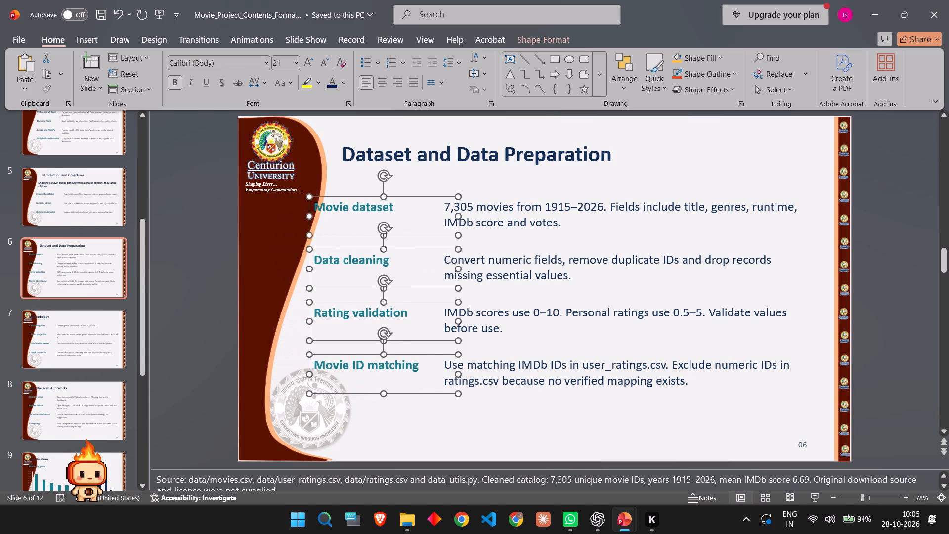
pyautogui.press('Right')
pyautogui.press('Right')
pyautogui.press('Right')
pyautogui.press('Right')
pyautogui.press('Right')
pyautogui.press('Right')
pyautogui.press('Right')
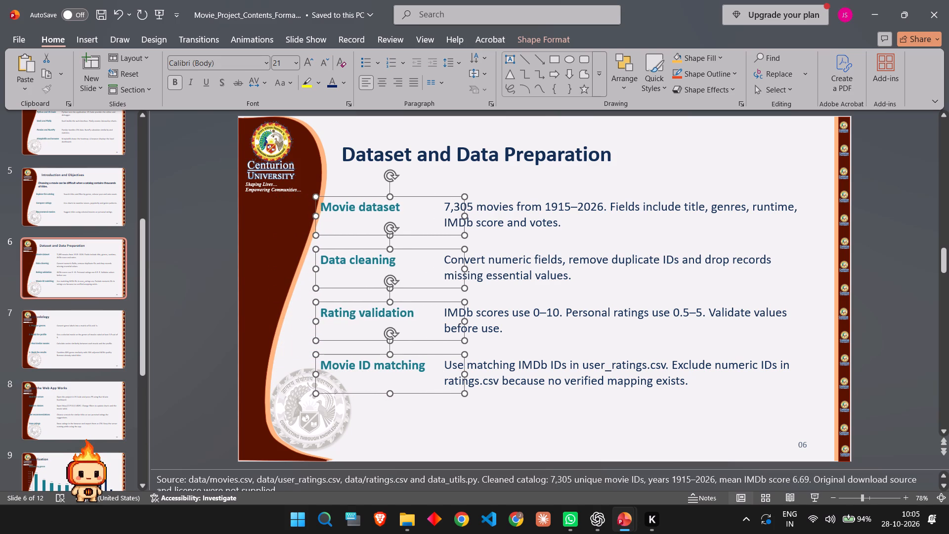
pyautogui.press('Right')
pyautogui.press('Right')
pyautogui.press('Right')
pyautogui.press('Right')
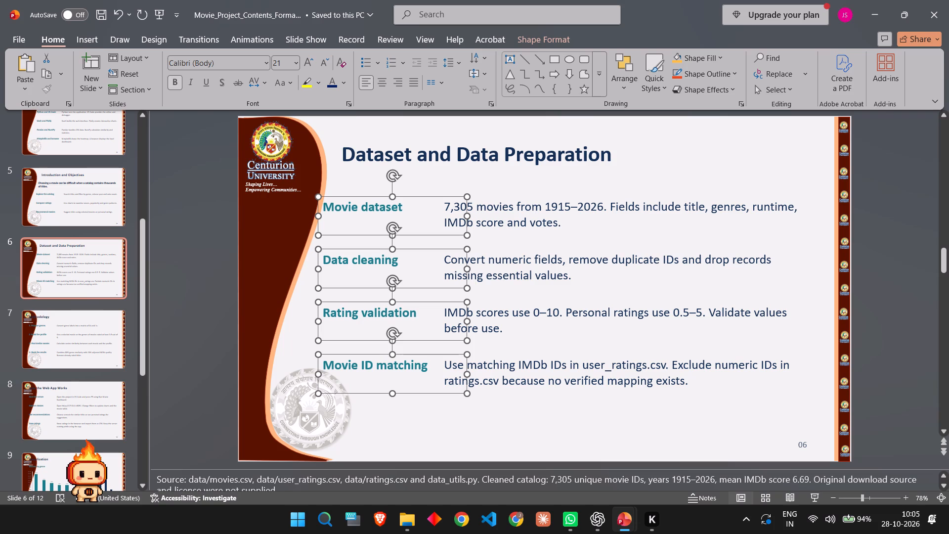
pyautogui.click(280, 341)
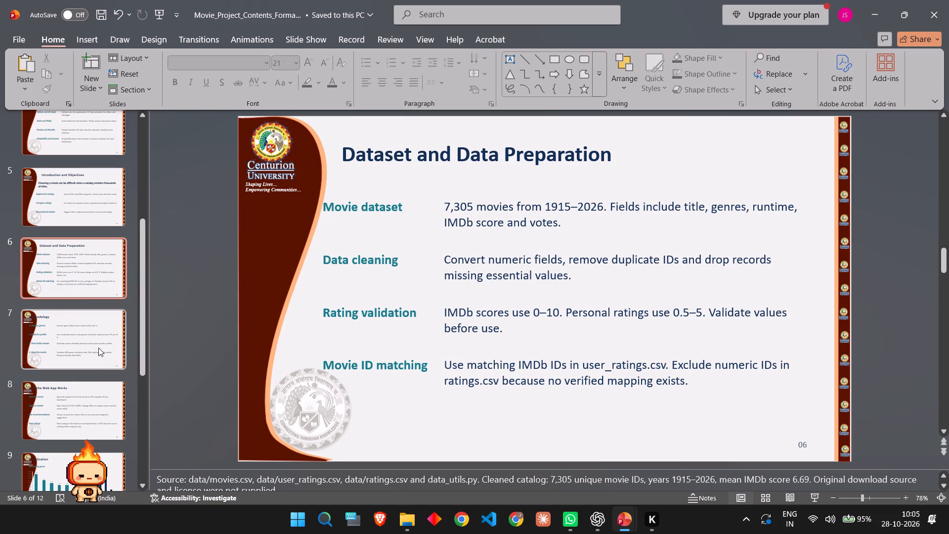
# On slide 7, move the Methodology title to the right, clear of the logo and curved border.
pyautogui.click(97, 319)
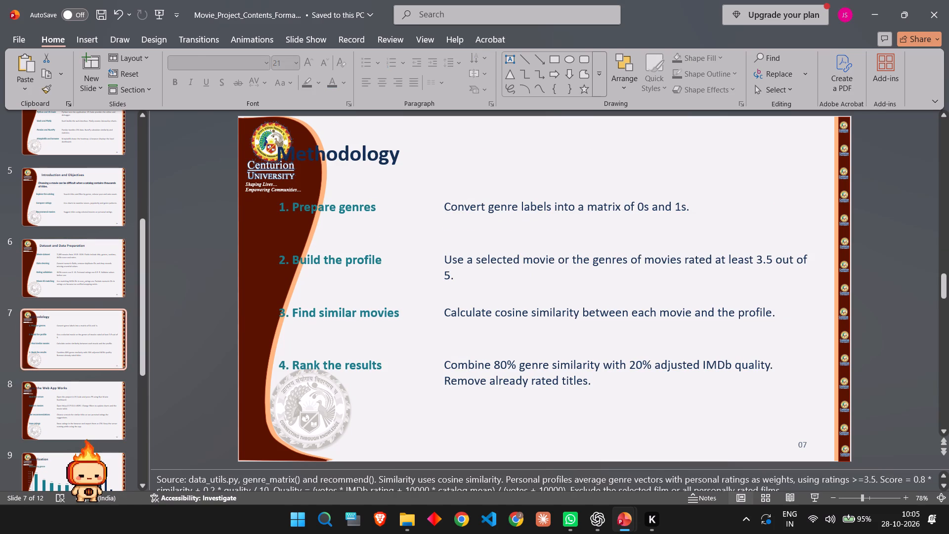
pyautogui.click(309, 146)
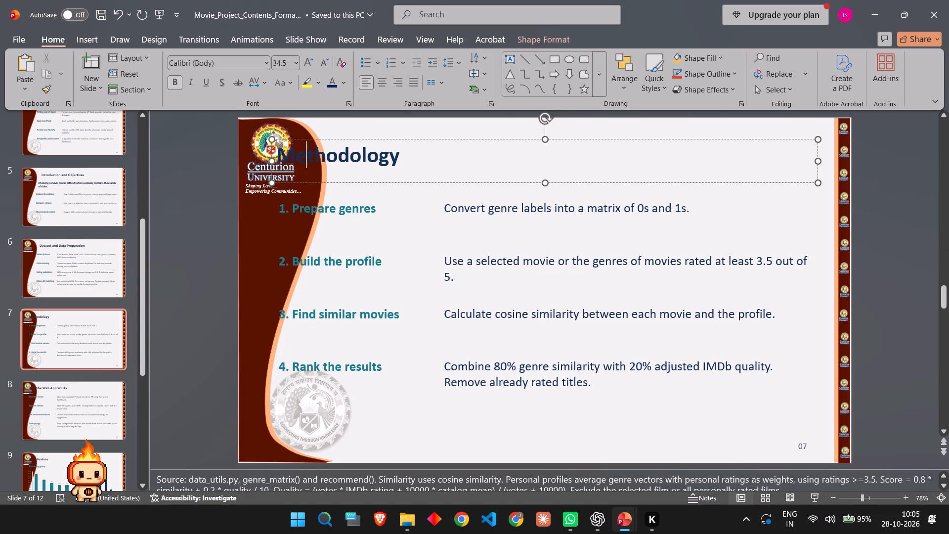
pyautogui.moveTo(338, 138); pyautogui.dragTo(405, 139)
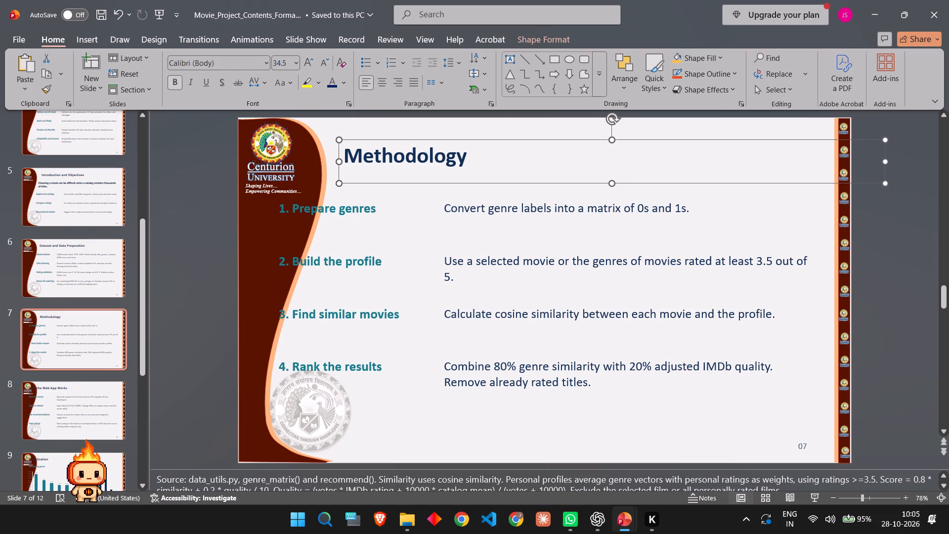
# Shift the Methodology title and the four numbered teal labels on slide 7 right together, moving the labels clear of the curved border.
pyautogui.keyDown('ctrl'); pyautogui.click(352, 200); pyautogui.keyUp('ctrl')
pyautogui.keyDown('ctrl'); pyautogui.click(354, 265); pyautogui.keyUp('ctrl')
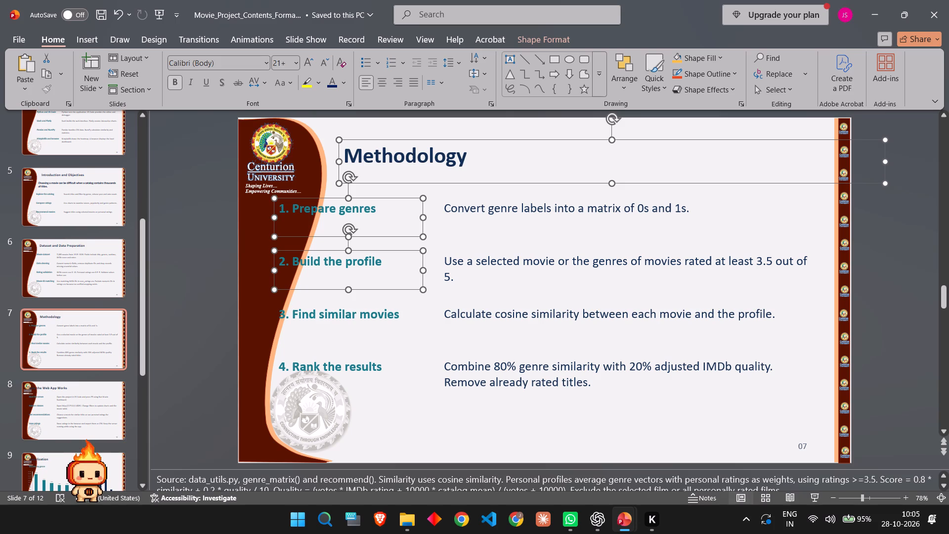
pyautogui.keyDown('ctrl'); pyautogui.click(350, 329); pyautogui.keyUp('ctrl')
pyautogui.keyDown('ctrl'); pyautogui.click(357, 319); pyautogui.keyUp('ctrl')
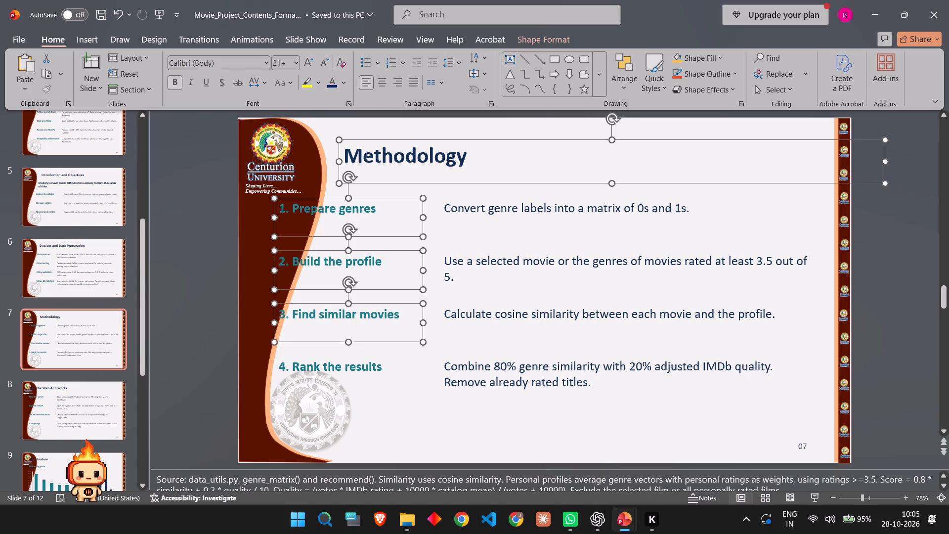
pyautogui.keyDown('ctrl'); pyautogui.click(353, 359); pyautogui.keyUp('ctrl')
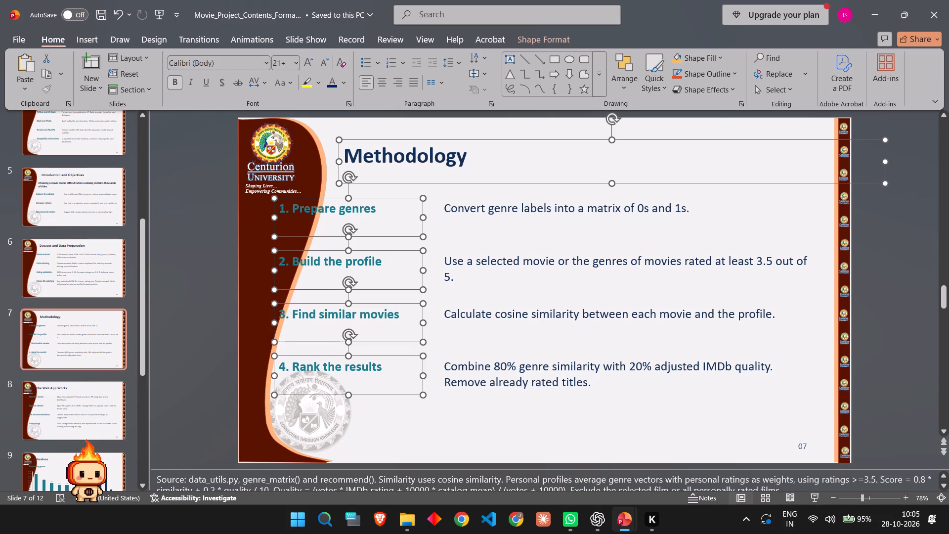
pyautogui.press('Right')
pyautogui.press('Right')
pyautogui.press('Right')
pyautogui.press('Right')
pyautogui.press('Right')
pyautogui.press('Right')
pyautogui.press('Right')
pyautogui.press('Right')
pyautogui.press('Right')
pyautogui.press('Right')
pyautogui.press('Right')
pyautogui.press('Right')
pyautogui.press('Right')
pyautogui.press('Right')
pyautogui.press('Right')
pyautogui.press('Right')
pyautogui.press('Right')
pyautogui.press('Right')
pyautogui.press('Right')
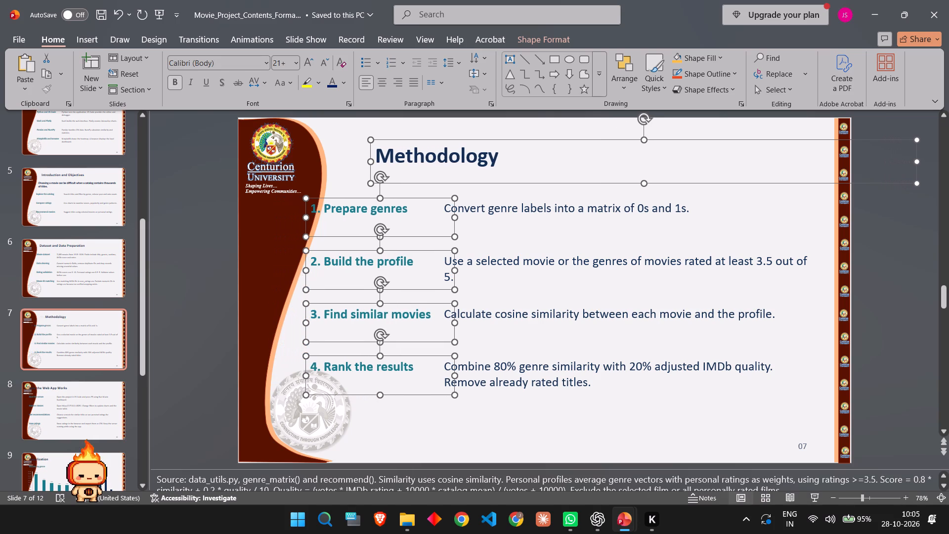
pyautogui.press('Right')
pyautogui.press('Right')
pyautogui.press('Right')
pyautogui.press('Right')
pyautogui.press('Right')
pyautogui.press('Right')
pyautogui.press('Right')
pyautogui.press('Right')
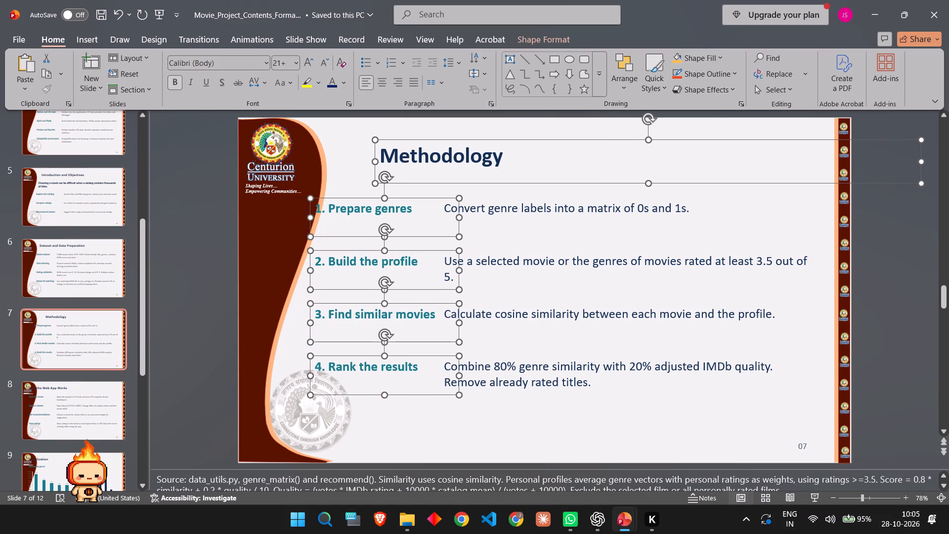
pyautogui.press('Right')
pyautogui.press('Right')
pyautogui.press('Right')
pyautogui.press('Right')
pyautogui.press('Right')
pyautogui.press('Right')
pyautogui.press('Right')
pyautogui.press('Right')
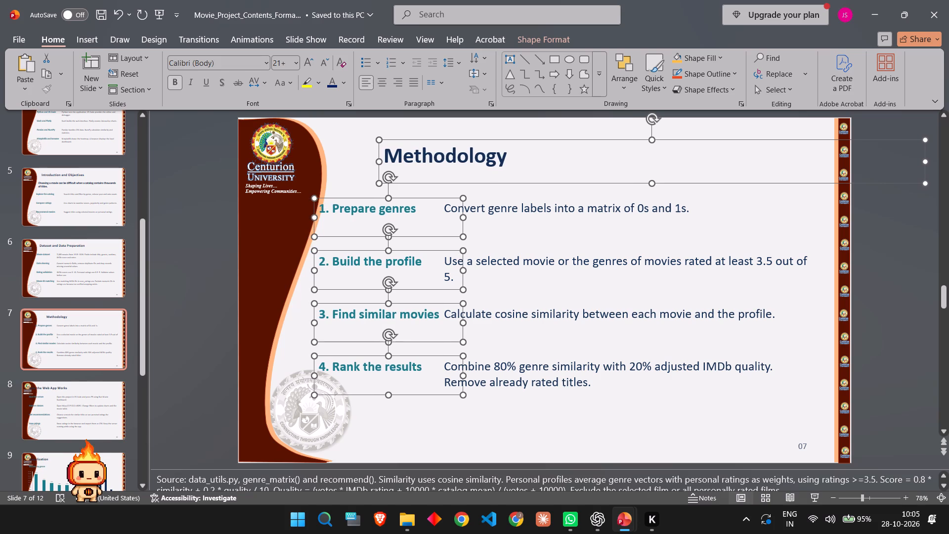
pyautogui.press('Right')
pyautogui.press('Right')
pyautogui.press('Right')
pyautogui.press('Right')
pyautogui.press('Right')
pyautogui.press('Right')
pyautogui.press('Right')
pyautogui.press('Right')
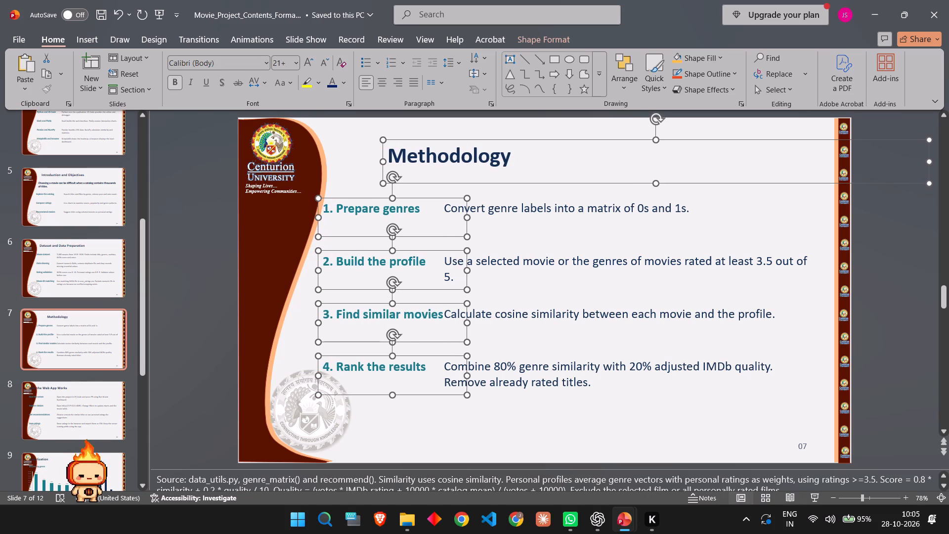
pyautogui.click(366, 189)
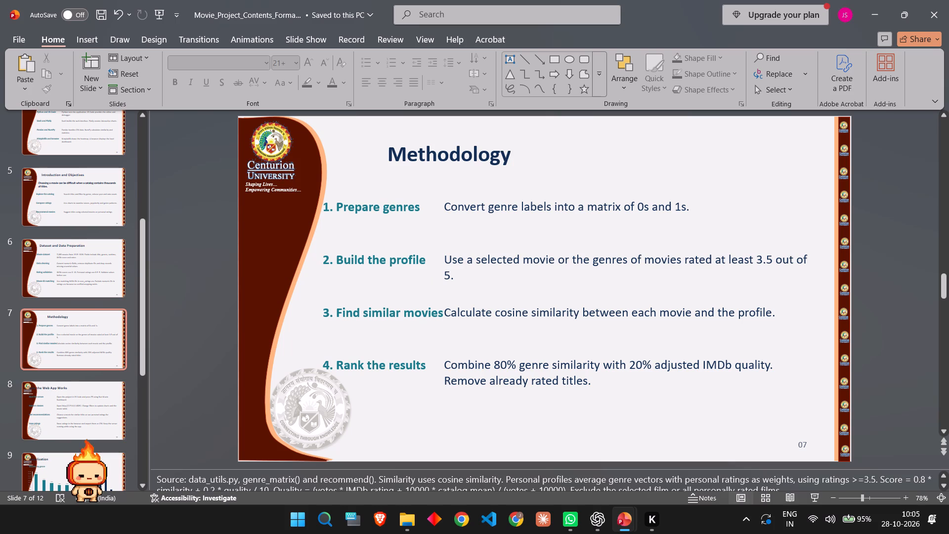
# Shift the four description texts on slide 7 slightly right together, leaving a gap after the Find similar movies label.
pyautogui.keyDown('ctrl'); pyautogui.click(453, 205); pyautogui.keyUp('ctrl')
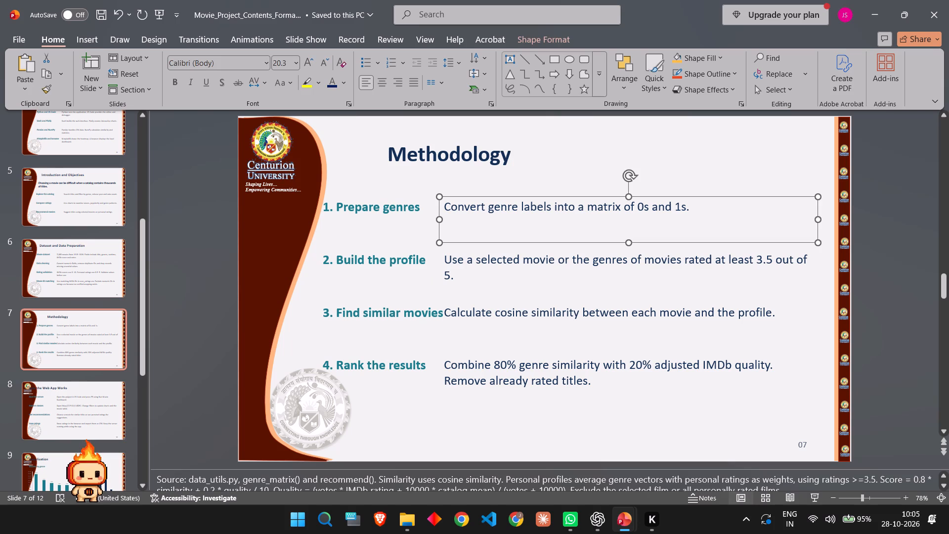
pyautogui.keyDown('ctrl'); pyautogui.click(478, 264); pyautogui.keyUp('ctrl')
pyautogui.keyDown('ctrl'); pyautogui.click(479, 307); pyautogui.keyUp('ctrl')
pyautogui.keyDown('ctrl'); pyautogui.click(479, 360); pyautogui.keyUp('ctrl')
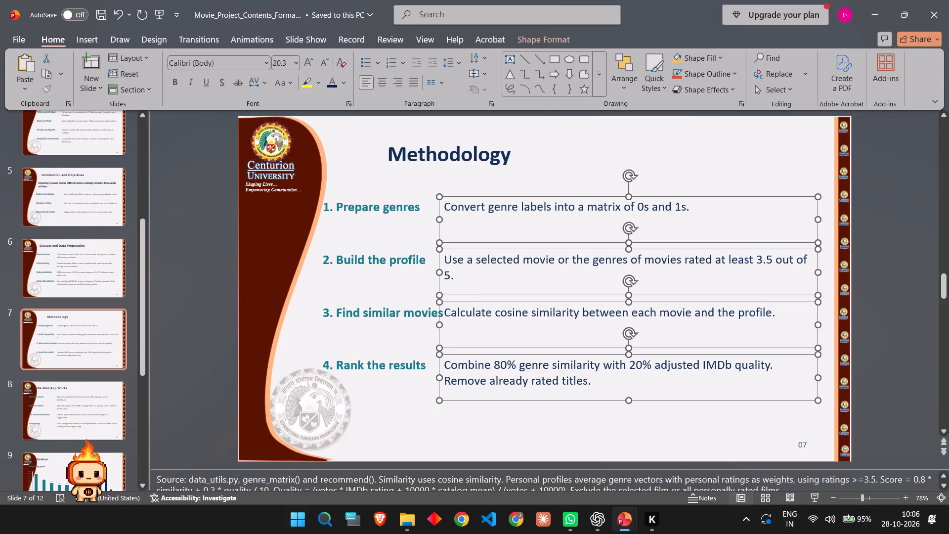
pyautogui.press('Right')
pyautogui.press('Right')
pyautogui.press('Right')
pyautogui.press('Right')
pyautogui.press('Right')
pyautogui.press('Right')
pyautogui.press('Right')
pyautogui.press('Right')
pyautogui.press('Right')
pyautogui.press('Right')
pyautogui.press('Right')
pyautogui.press('Right')
pyautogui.press('Right')
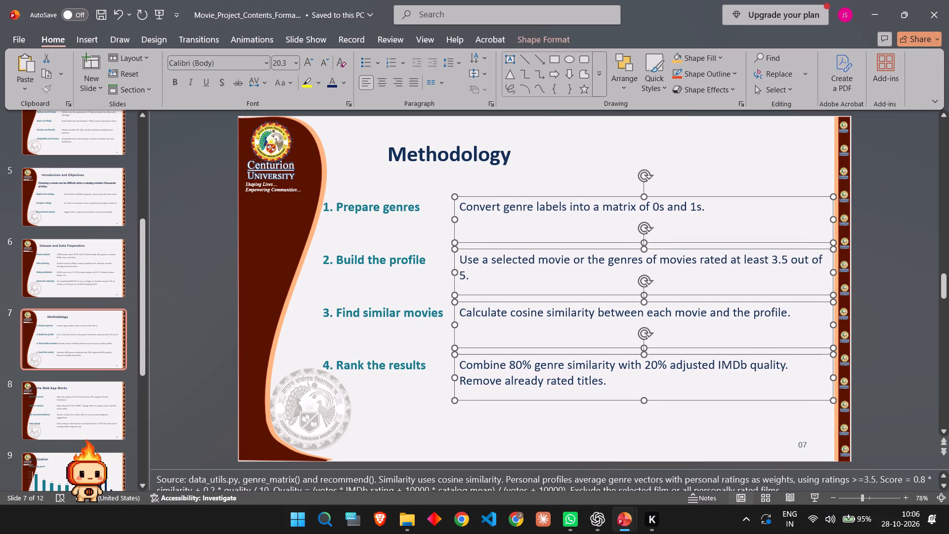
pyautogui.click(414, 415)
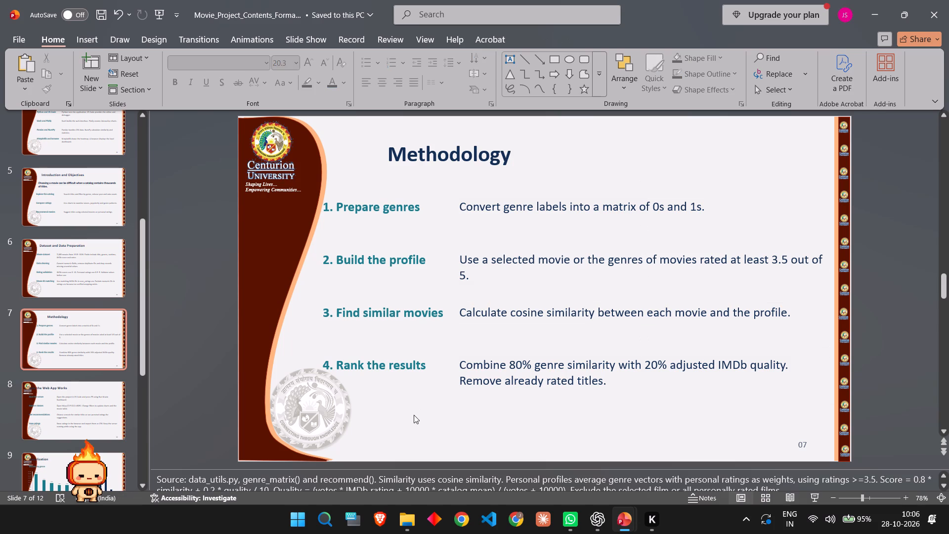
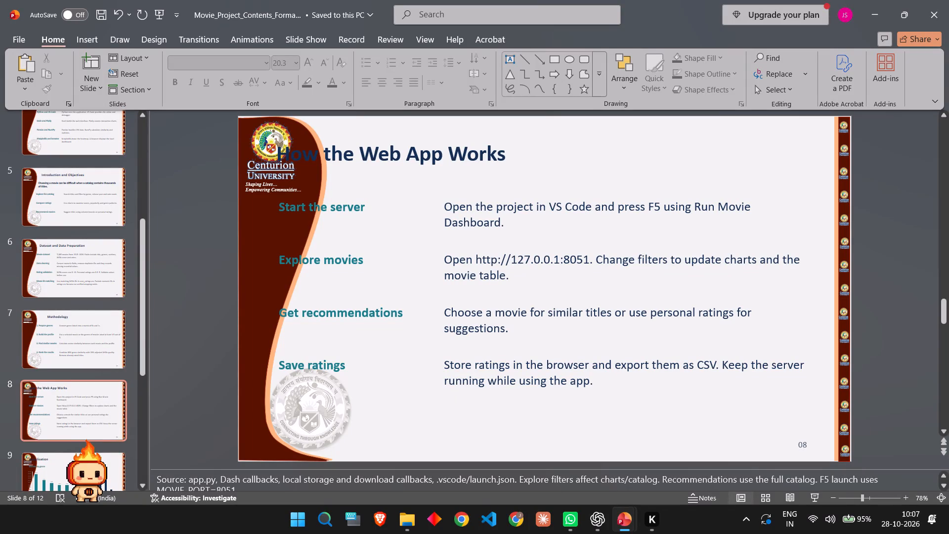
# On slide 8, select the How the Web App Works title that overlaps the logo and curved border.
pyautogui.click(488, 144)
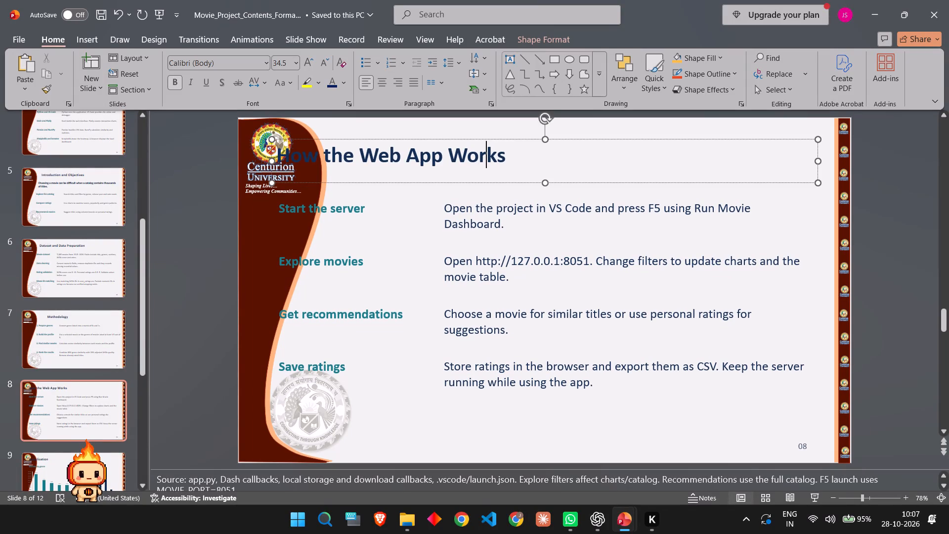
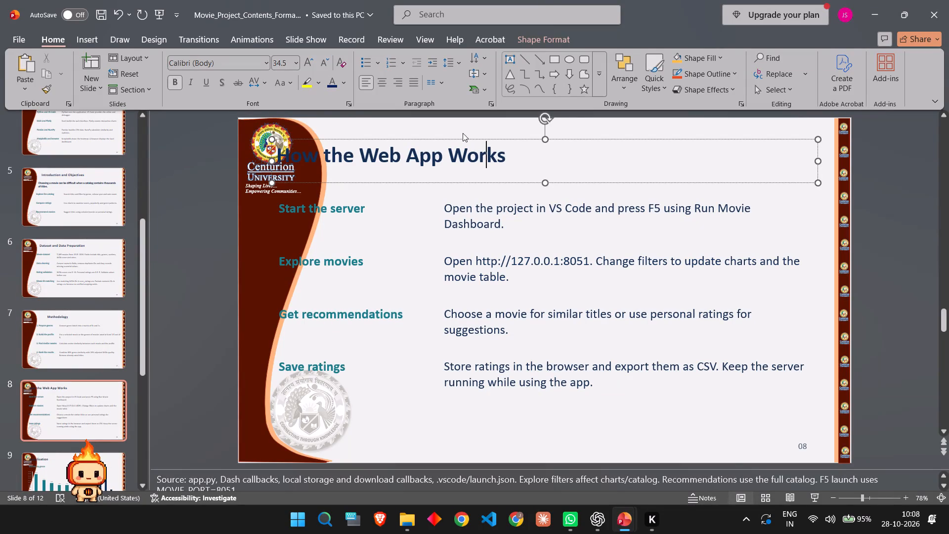
# Move the How the Web App Works title rightward on slide 8, clear of the logo and curved border.
pyautogui.moveTo(475, 139); pyautogui.dragTo(475, 138)
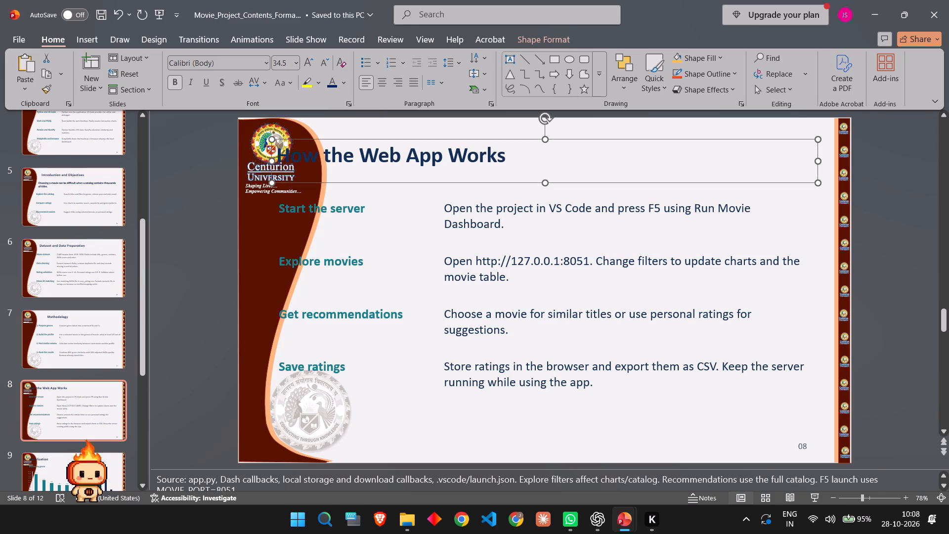
pyautogui.moveTo(475, 138); pyautogui.dragTo(541, 136)
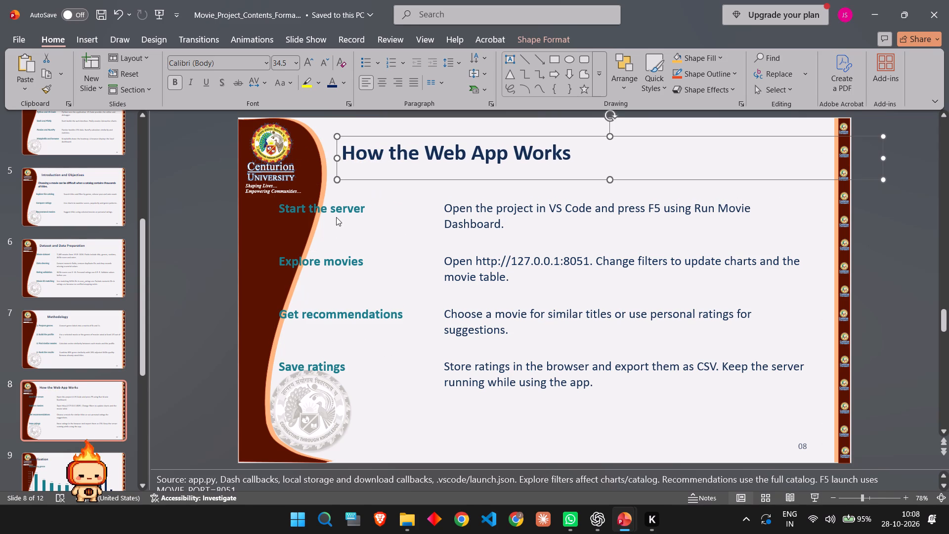
# Shift the four teal labels, Start the server through Save ratings, rightward together until they clear the curved border.
pyautogui.click(336, 217)
pyautogui.click(341, 206)
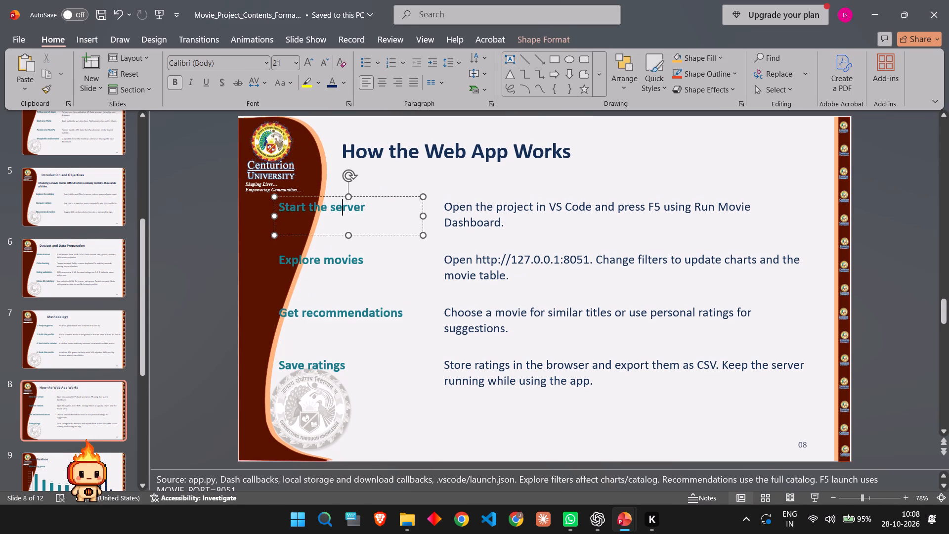
pyautogui.keyDown('ctrl'); pyautogui.click(325, 255); pyautogui.keyUp('ctrl')
pyautogui.keyDown('ctrl'); pyautogui.click(346, 209); pyautogui.keyUp('ctrl')
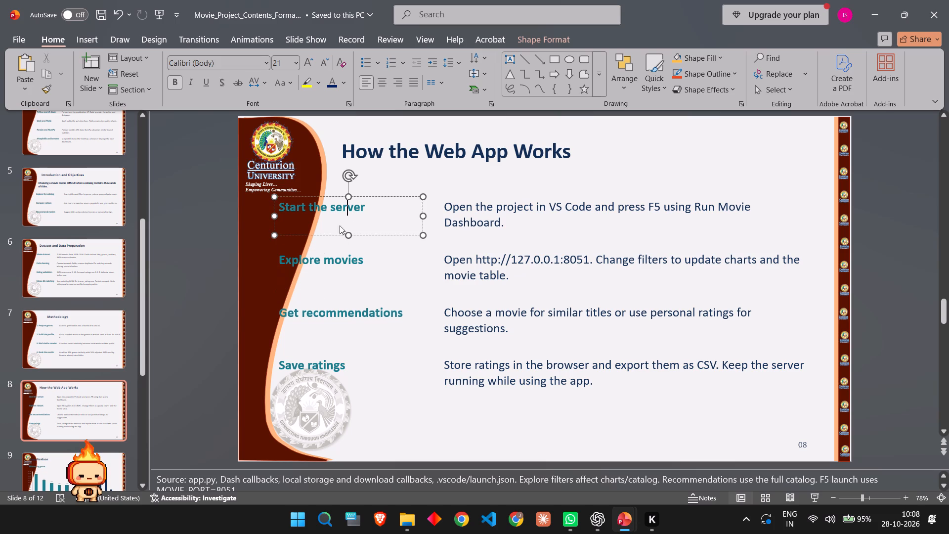
pyautogui.keyDown('ctrl'); pyautogui.click(325, 265); pyautogui.keyUp('ctrl')
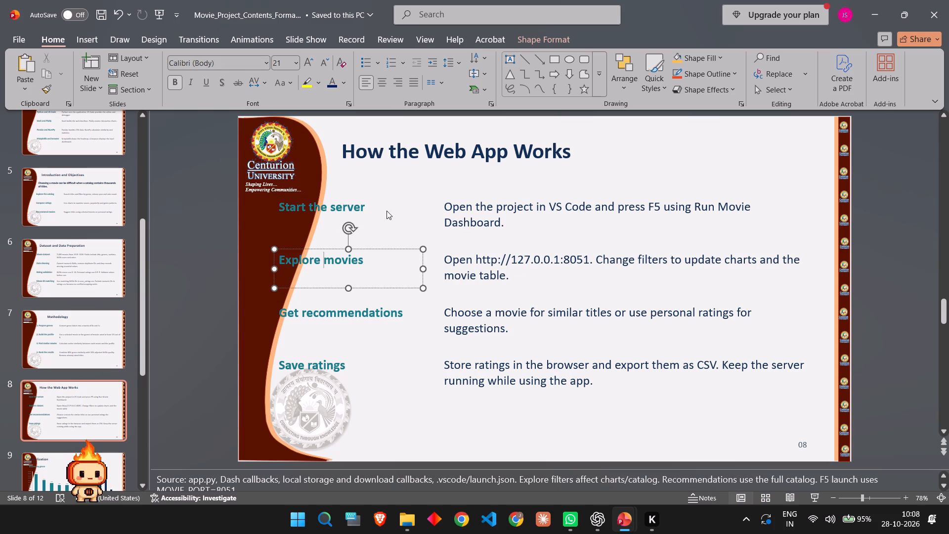
pyautogui.click(390, 208)
pyautogui.click(369, 201)
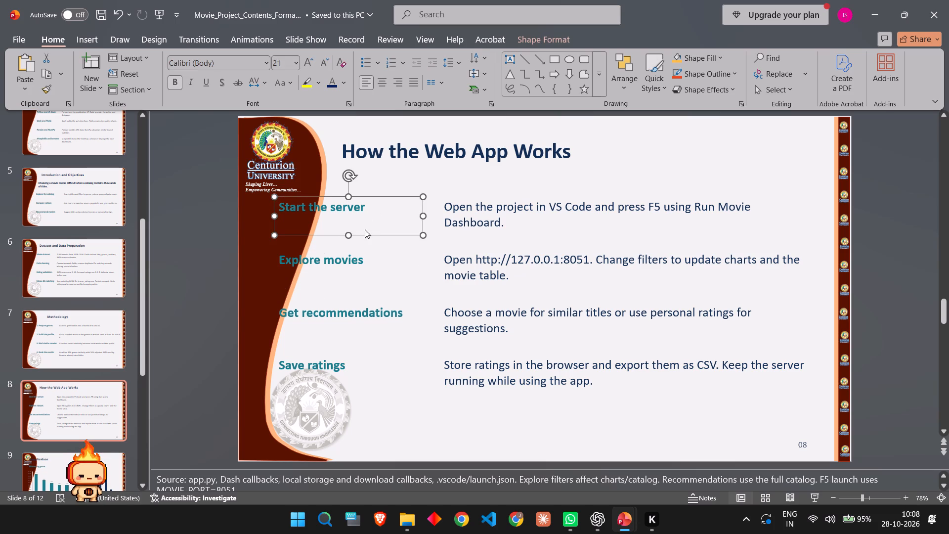
pyautogui.keyDown('ctrl'); pyautogui.click(355, 251); pyautogui.keyUp('ctrl')
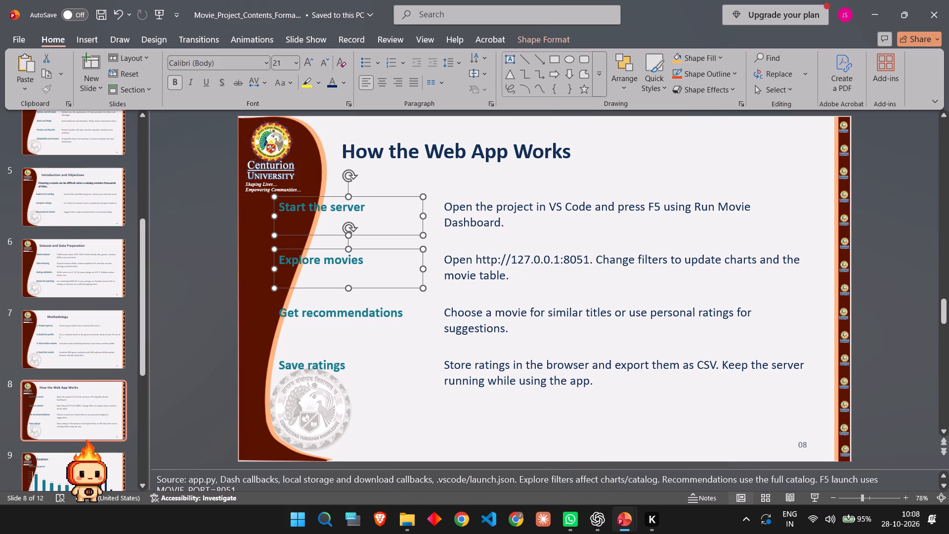
pyautogui.keyDown('ctrl'); pyautogui.click(361, 305); pyautogui.keyUp('ctrl')
pyautogui.keyDown('ctrl'); pyautogui.click(337, 357); pyautogui.keyUp('ctrl')
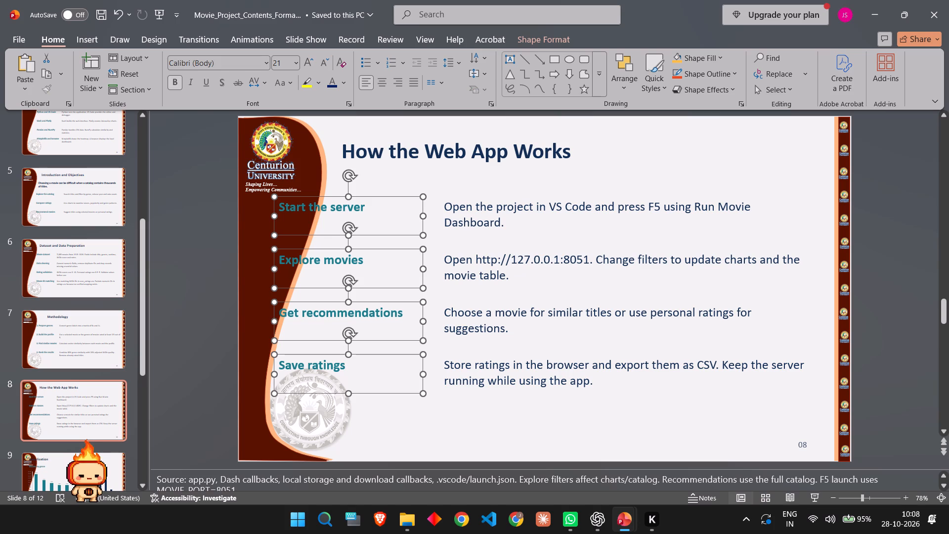
pyautogui.press('Right')
pyautogui.press('Right')
pyautogui.press('Right')
pyautogui.press('Right')
pyautogui.press('Right')
pyautogui.press('Right')
pyautogui.press('Right')
pyautogui.press('Right')
pyautogui.press('Right')
pyautogui.press('Right')
pyautogui.press('Right')
pyautogui.press('Right')
pyautogui.press('Right')
pyautogui.press('Right')
pyautogui.press('Right')
pyautogui.press('Right')
pyautogui.press('Right')
pyautogui.press('Right')
pyautogui.press('Right')
pyautogui.press('Right')
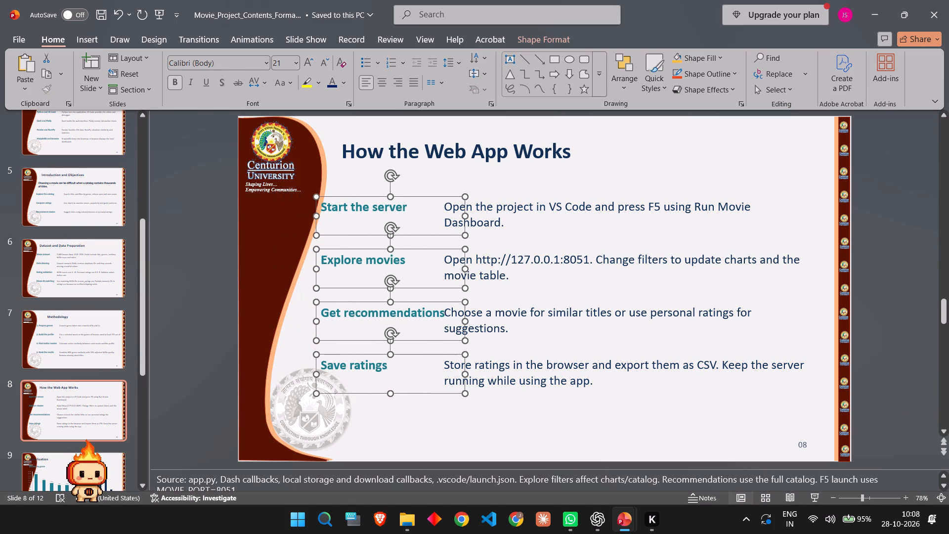
pyautogui.press('Right')
pyautogui.press('Right')
pyautogui.press('Right')
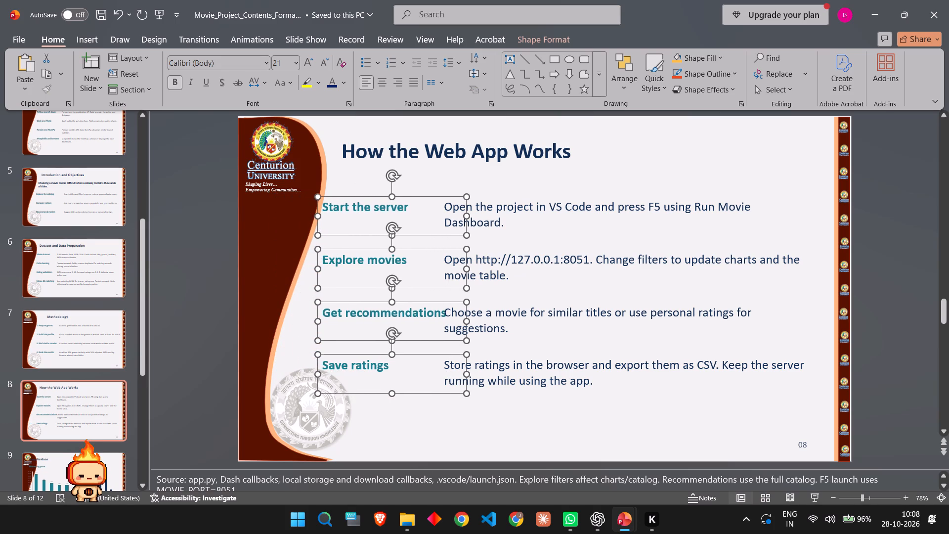
pyautogui.click(263, 325)
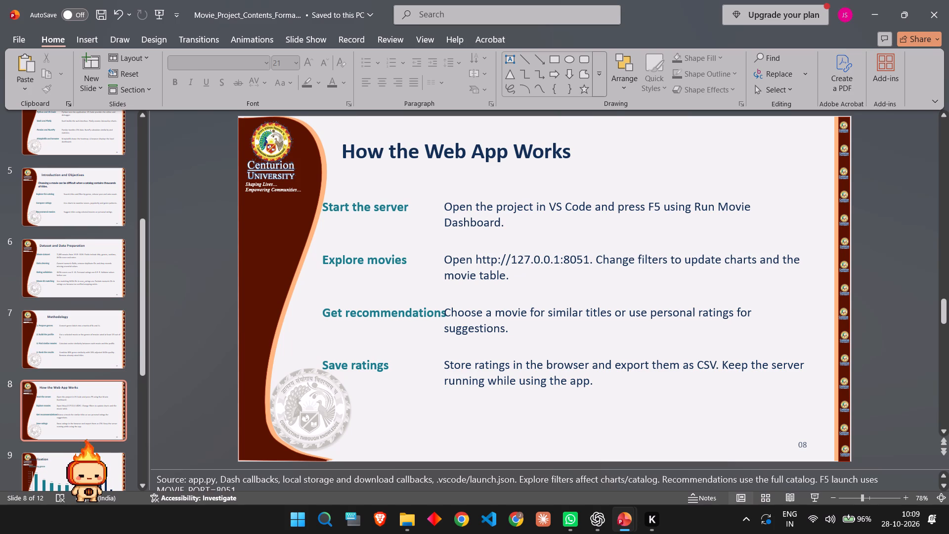
# Replace "Web App" with "dashboard" in the slide 8 title.
pyautogui.click(506, 151)
pyautogui.press('BackSpace')
pyautogui.press('BackSpace')
pyautogui.press('BackSpace')
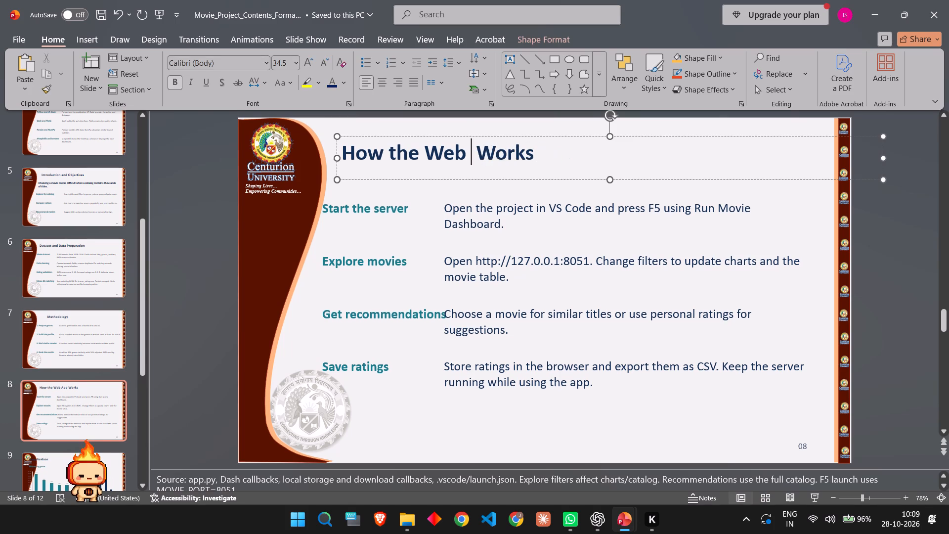
pyautogui.press('BackSpace')
pyautogui.press('BackSpace')
pyautogui.press('BackSpace')
pyautogui.press('BackSpace')
pyautogui.write('dashboard')
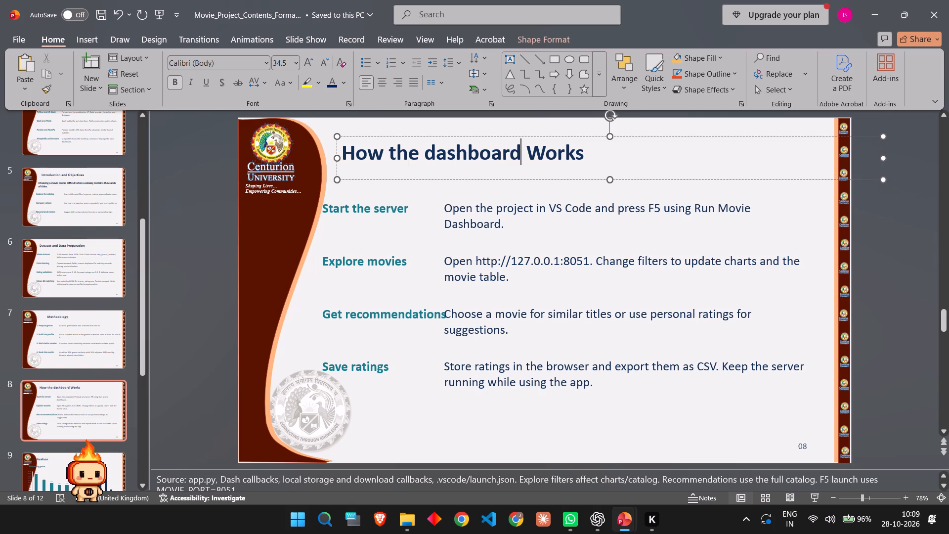
pyautogui.press('Left')
pyautogui.press('Left')
pyautogui.press('Left')
pyautogui.press('Left')
pyautogui.press('Left')
pyautogui.press('Left')
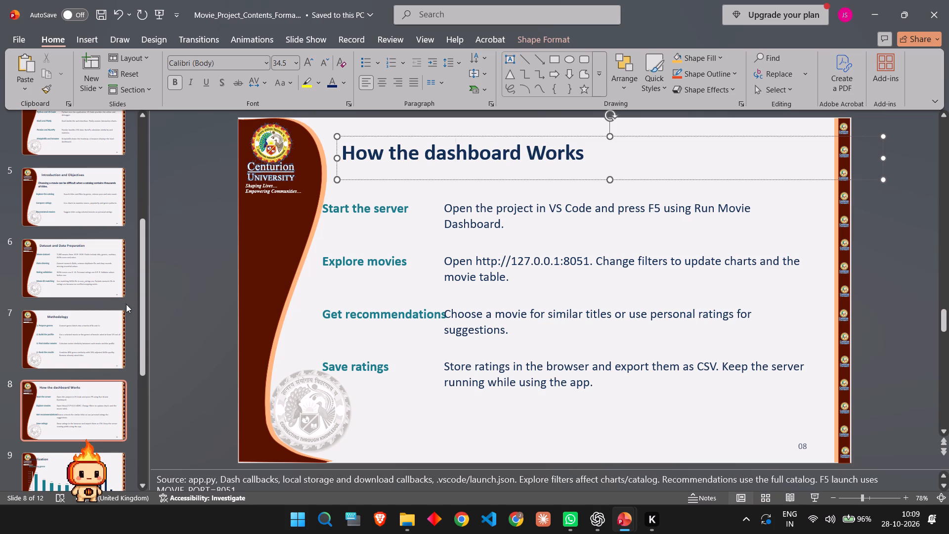
pyautogui.press('Down')
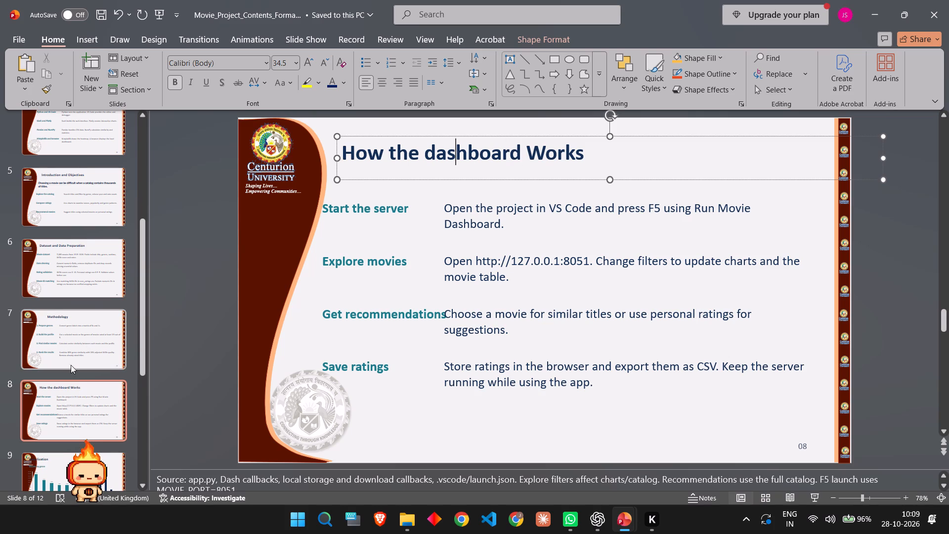
# On slide 9, move the Visualization title rightward, clear of the logo and curved border.
pyautogui.scroll(-1, 77, 367)
pyautogui.click(75, 372)
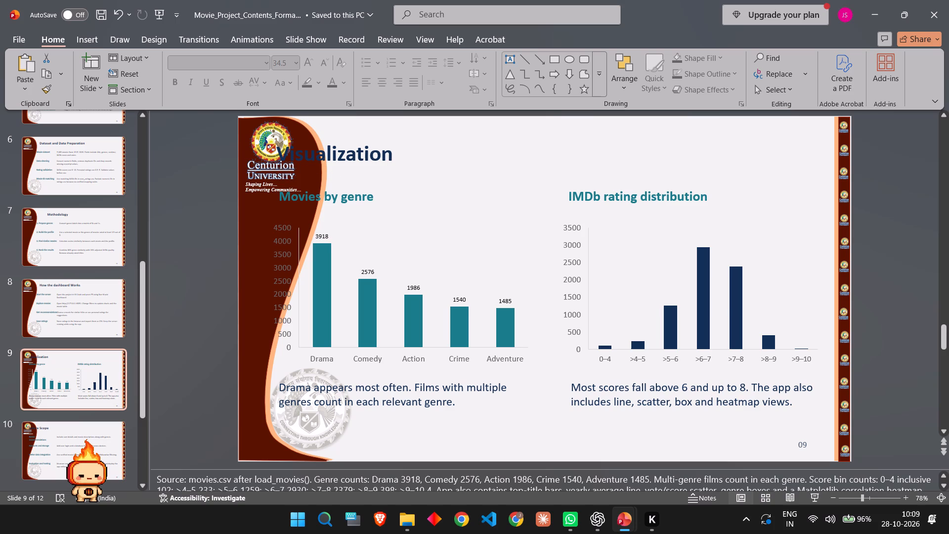
pyautogui.keyDown('ctrl'); pyautogui.click(334, 154); pyautogui.keyUp('ctrl')
pyautogui.press('Right')
pyautogui.press('Right')
pyautogui.press('Right')
pyautogui.press('Right')
pyautogui.press('Right')
pyautogui.press('Right')
pyautogui.press('Right')
pyautogui.press('Right')
pyautogui.press('Right')
pyautogui.press('Right')
pyautogui.press('Right')
pyautogui.press('Right')
pyautogui.press('Right')
pyautogui.press('Right')
pyautogui.press('Right')
pyautogui.press('Right')
pyautogui.press('Right')
pyautogui.press('Right')
pyautogui.press('Right')
pyautogui.press('Right')
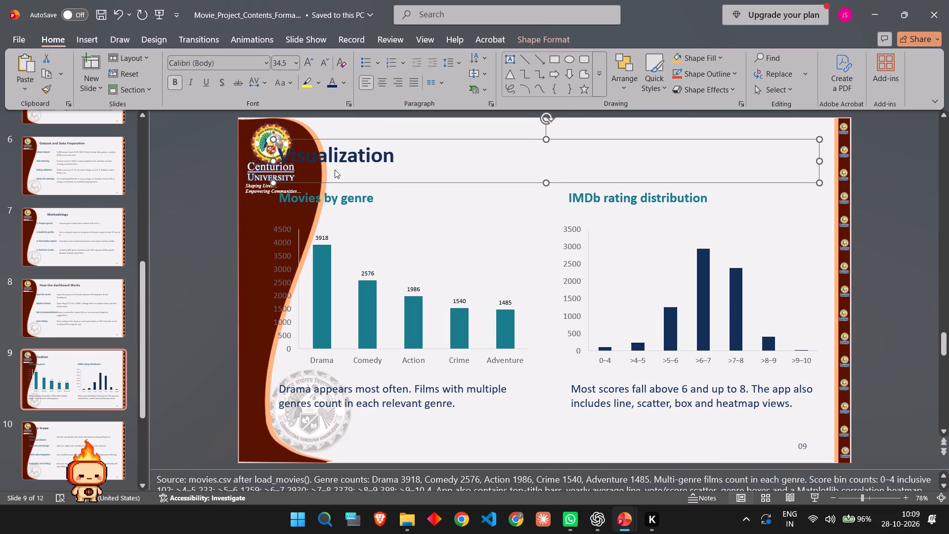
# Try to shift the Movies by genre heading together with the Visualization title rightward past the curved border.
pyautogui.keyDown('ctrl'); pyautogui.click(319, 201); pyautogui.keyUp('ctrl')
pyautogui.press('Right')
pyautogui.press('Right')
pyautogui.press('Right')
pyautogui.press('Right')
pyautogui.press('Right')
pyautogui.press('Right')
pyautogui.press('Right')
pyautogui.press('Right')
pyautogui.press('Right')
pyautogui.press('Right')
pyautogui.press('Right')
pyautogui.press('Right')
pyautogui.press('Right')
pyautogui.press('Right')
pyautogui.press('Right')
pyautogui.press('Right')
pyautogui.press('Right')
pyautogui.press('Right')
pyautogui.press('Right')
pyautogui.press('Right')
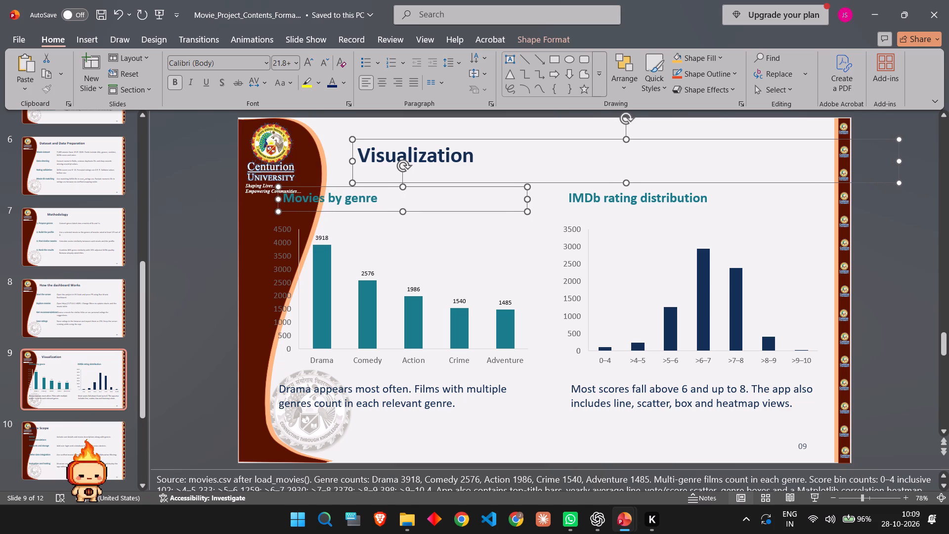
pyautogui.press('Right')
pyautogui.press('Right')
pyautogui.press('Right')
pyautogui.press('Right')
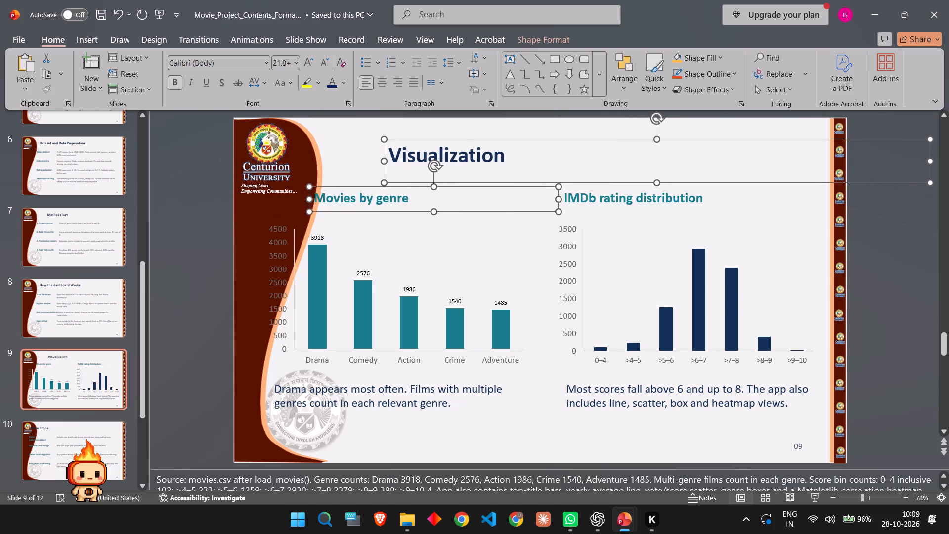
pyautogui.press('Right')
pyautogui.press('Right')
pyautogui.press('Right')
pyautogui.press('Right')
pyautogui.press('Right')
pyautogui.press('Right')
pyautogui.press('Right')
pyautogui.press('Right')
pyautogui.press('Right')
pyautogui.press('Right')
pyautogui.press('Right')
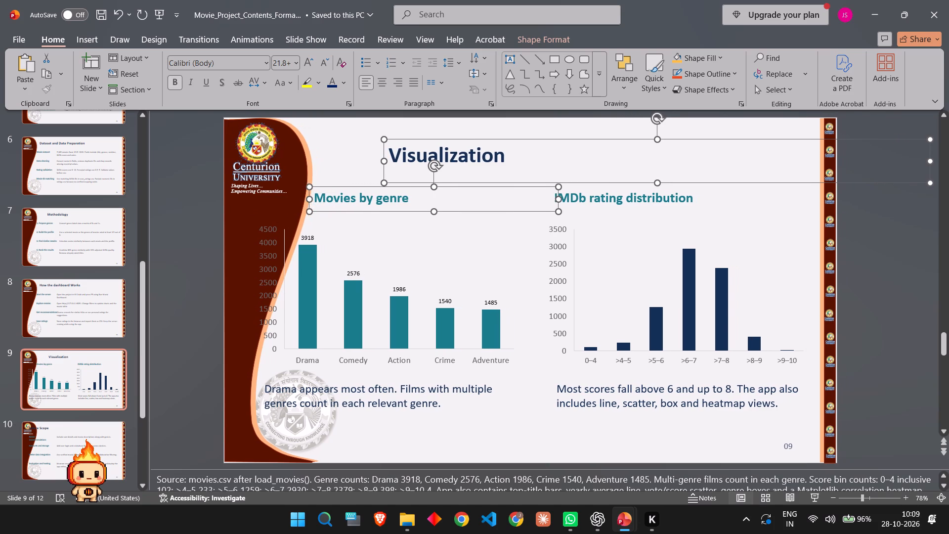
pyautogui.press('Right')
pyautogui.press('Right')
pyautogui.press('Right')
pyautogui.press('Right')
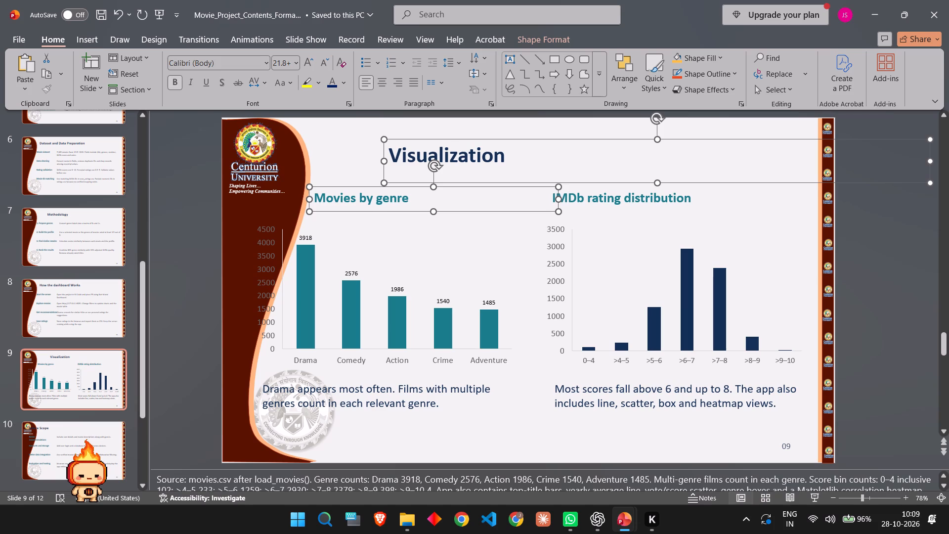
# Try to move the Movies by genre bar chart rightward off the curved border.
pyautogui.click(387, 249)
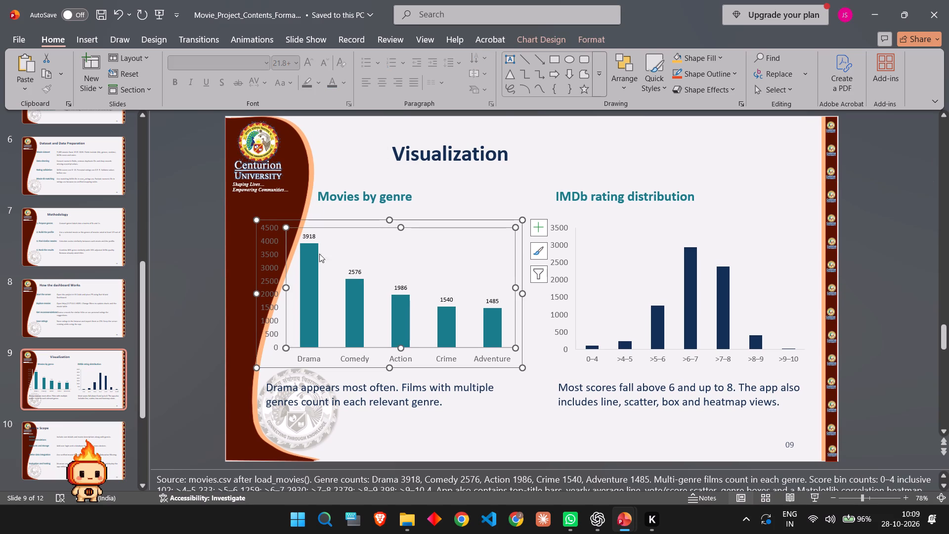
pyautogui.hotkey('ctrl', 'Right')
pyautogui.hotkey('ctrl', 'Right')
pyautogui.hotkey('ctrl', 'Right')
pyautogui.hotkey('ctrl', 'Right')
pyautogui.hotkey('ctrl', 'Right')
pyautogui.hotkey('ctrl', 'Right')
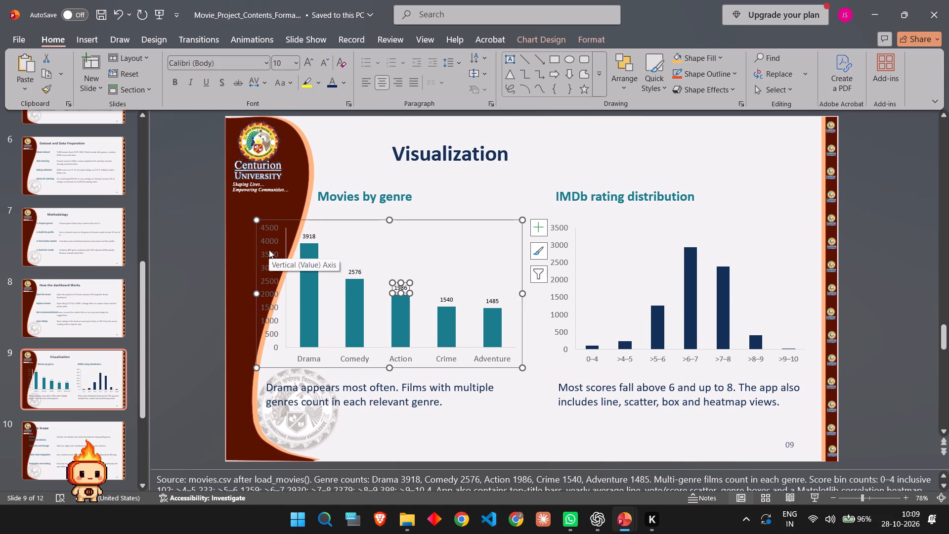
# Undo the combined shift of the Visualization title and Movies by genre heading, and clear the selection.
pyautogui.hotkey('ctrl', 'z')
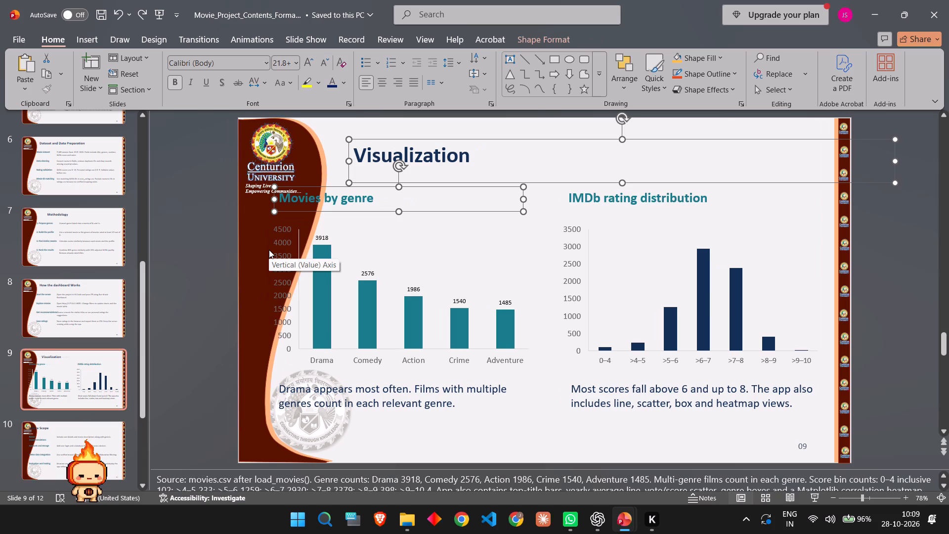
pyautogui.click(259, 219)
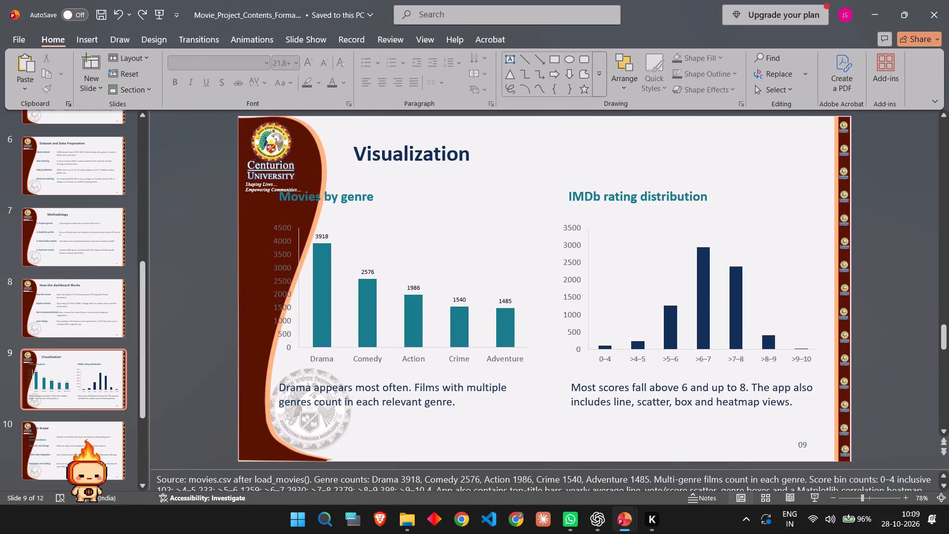
# Select the Movies by genre heading on its own, without the Visualization title.
pyautogui.click(335, 198)
pyautogui.moveTo(388, 193); pyautogui.dragTo(414, 192)
pyautogui.click(361, 199)
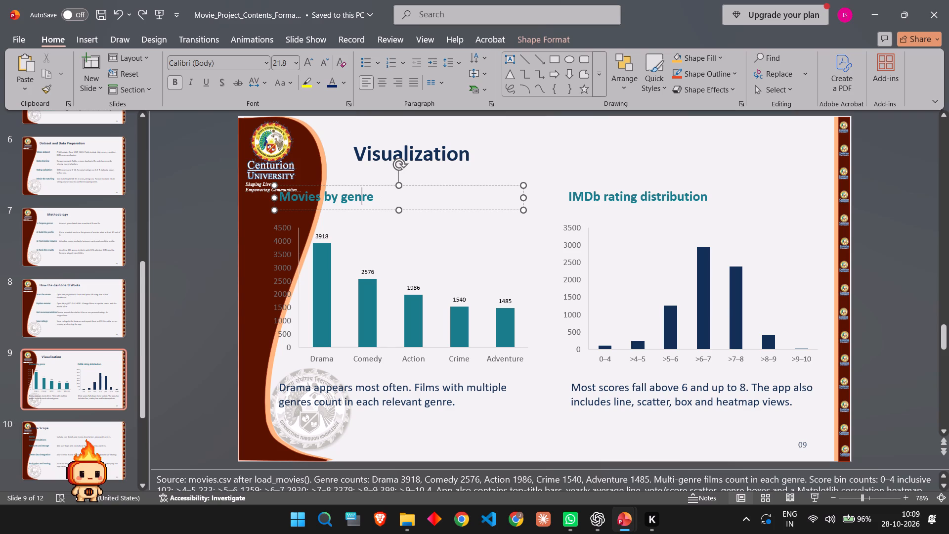
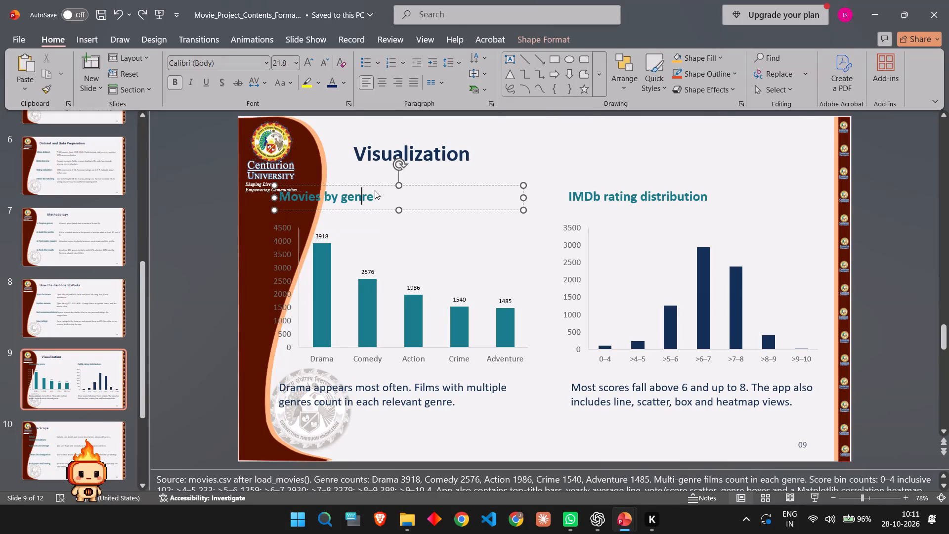
# Move the Movies by genre heading rightward so its text clears the curved border beneath the Visualization title.
pyautogui.moveTo(379, 184); pyautogui.dragTo(431, 187)
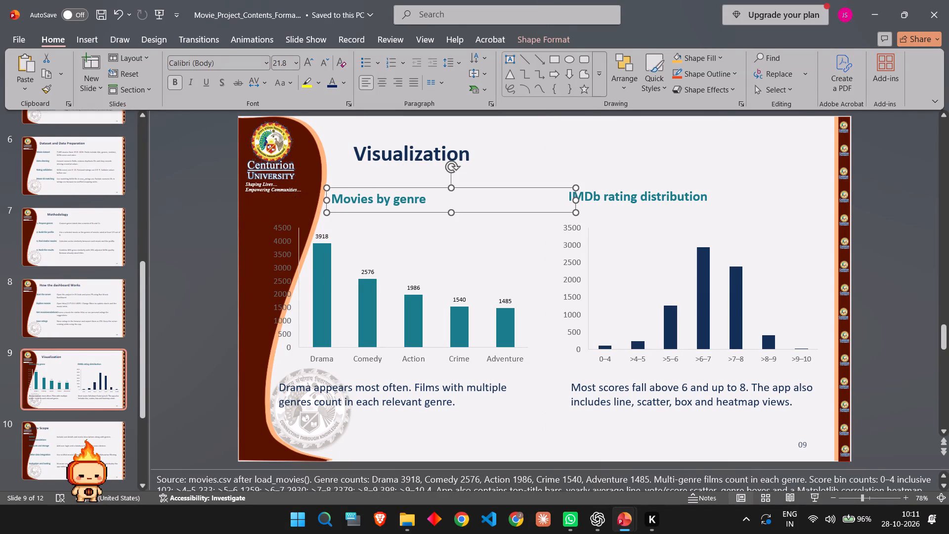
pyautogui.click(266, 214)
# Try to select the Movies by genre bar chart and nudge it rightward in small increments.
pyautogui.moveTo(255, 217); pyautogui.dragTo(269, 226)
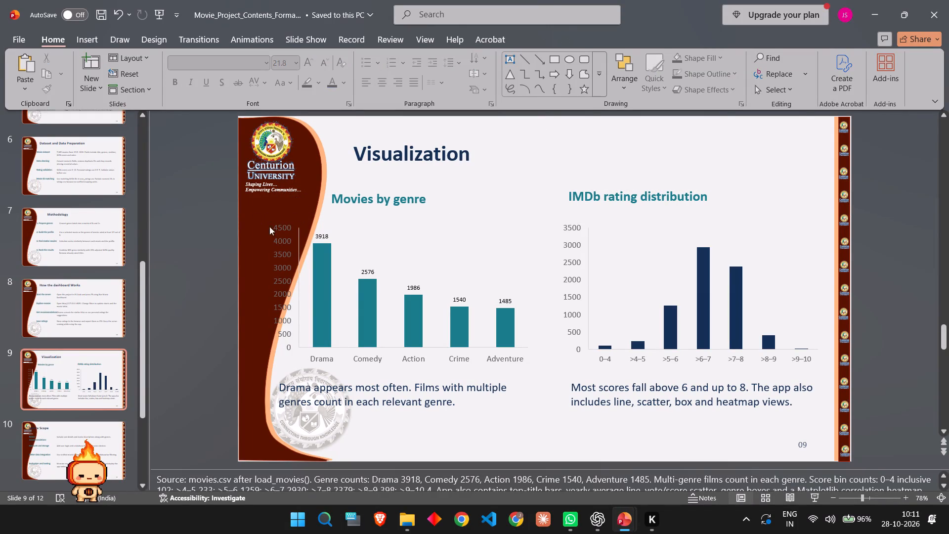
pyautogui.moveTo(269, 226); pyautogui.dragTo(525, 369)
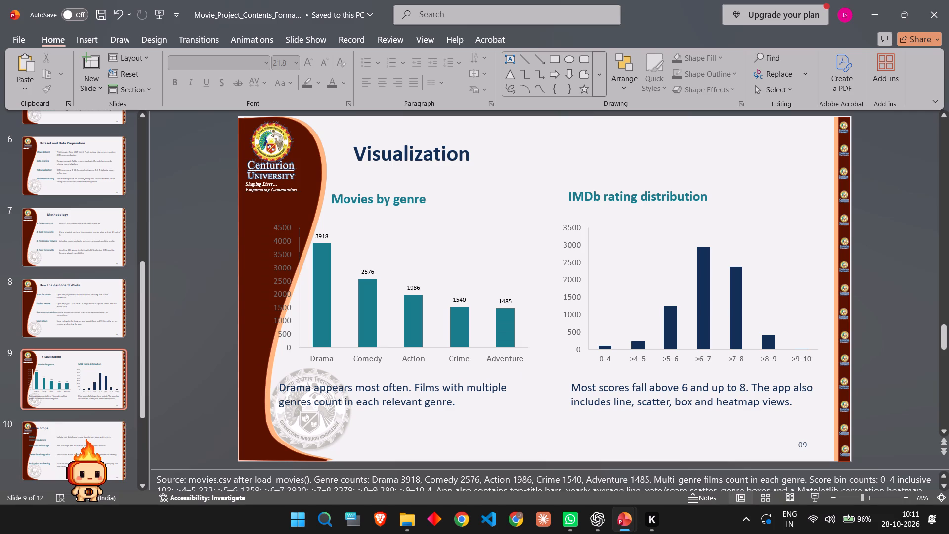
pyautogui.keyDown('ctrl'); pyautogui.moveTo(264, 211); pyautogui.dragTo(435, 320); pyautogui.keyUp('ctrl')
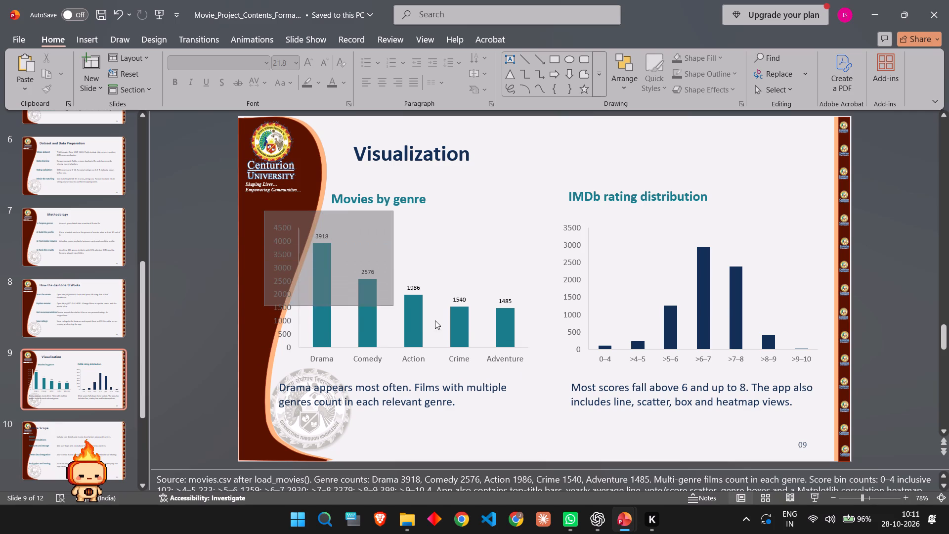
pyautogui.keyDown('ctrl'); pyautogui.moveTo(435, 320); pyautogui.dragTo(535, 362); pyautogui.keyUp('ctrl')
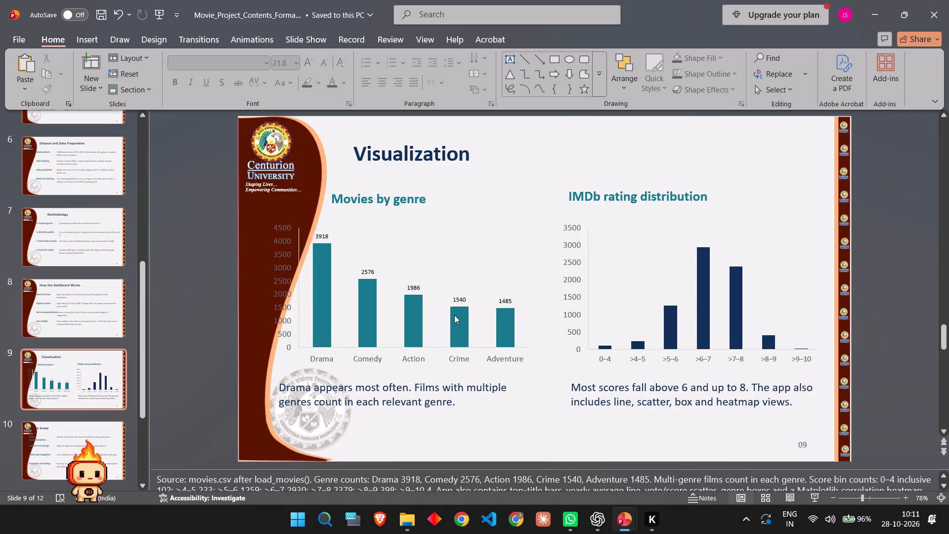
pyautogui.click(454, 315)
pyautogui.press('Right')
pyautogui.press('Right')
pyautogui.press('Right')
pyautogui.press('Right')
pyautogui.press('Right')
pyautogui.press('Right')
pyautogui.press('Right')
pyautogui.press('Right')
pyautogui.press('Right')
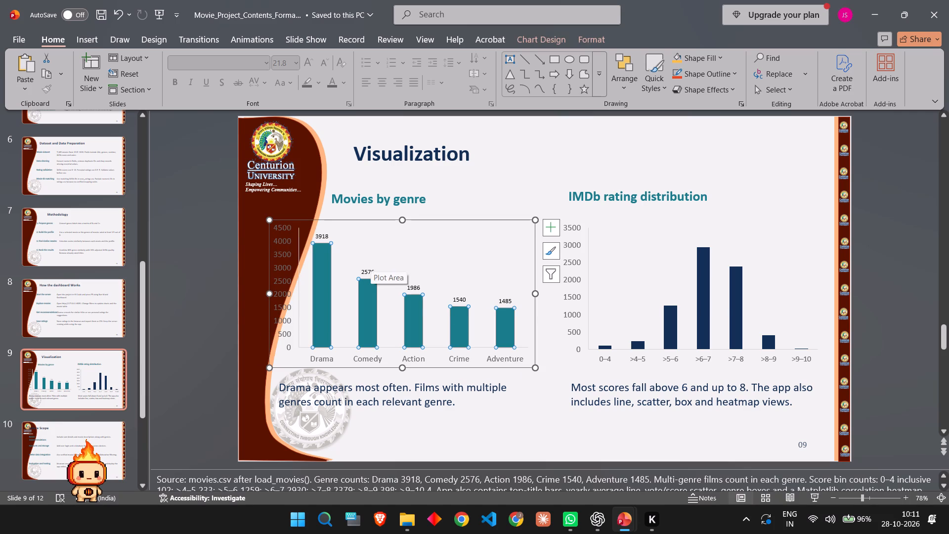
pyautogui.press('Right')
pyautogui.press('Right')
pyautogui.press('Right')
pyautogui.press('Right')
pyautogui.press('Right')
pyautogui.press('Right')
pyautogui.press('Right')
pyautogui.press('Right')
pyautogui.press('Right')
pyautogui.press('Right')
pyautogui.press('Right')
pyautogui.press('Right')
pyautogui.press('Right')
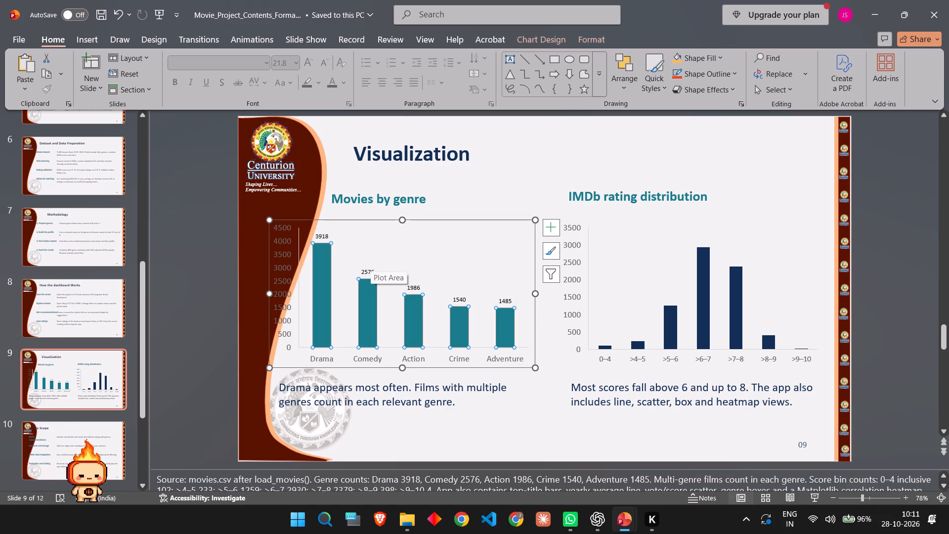
# Move the whole Movies by genre bar chart rightward off the curved border, beneath its heading.
pyautogui.moveTo(428, 222); pyautogui.dragTo(434, 222)
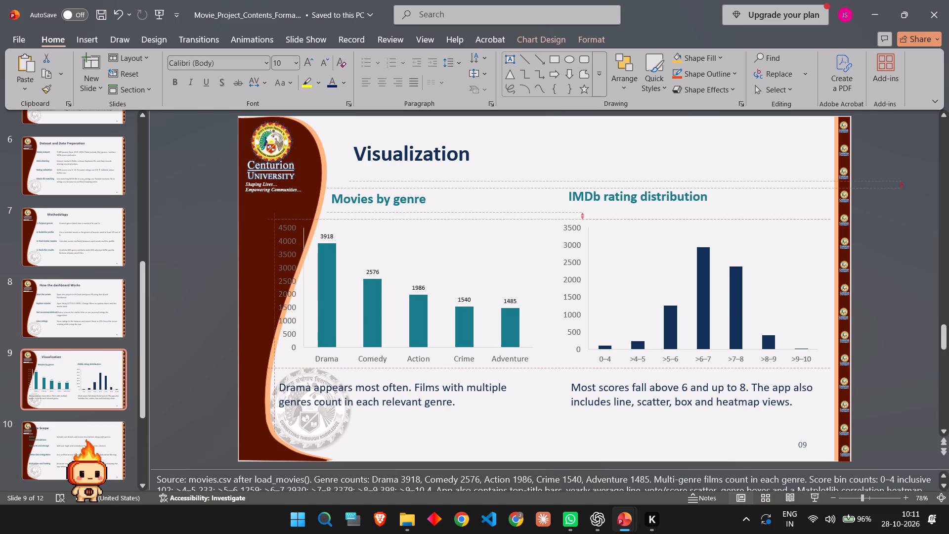
pyautogui.moveTo(434, 222); pyautogui.dragTo(462, 224)
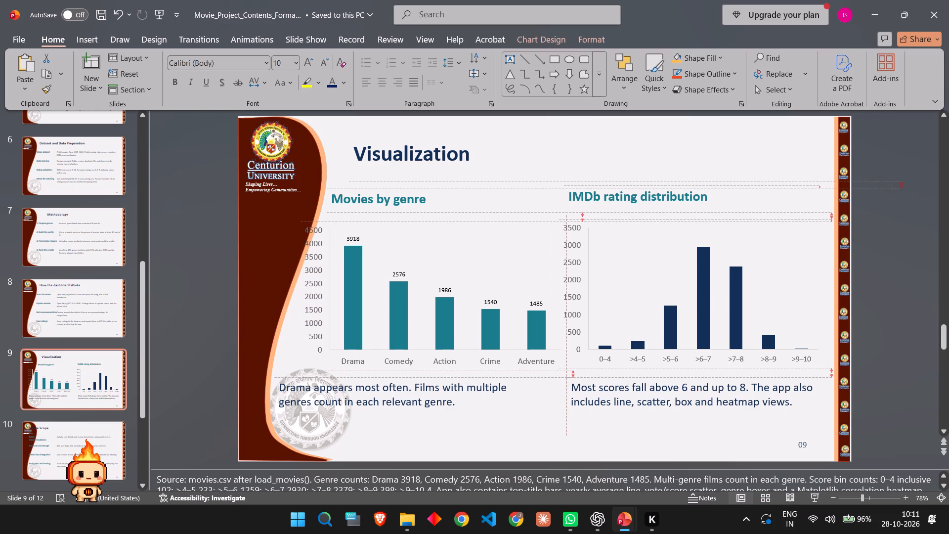
pyautogui.moveTo(462, 224); pyautogui.dragTo(471, 224)
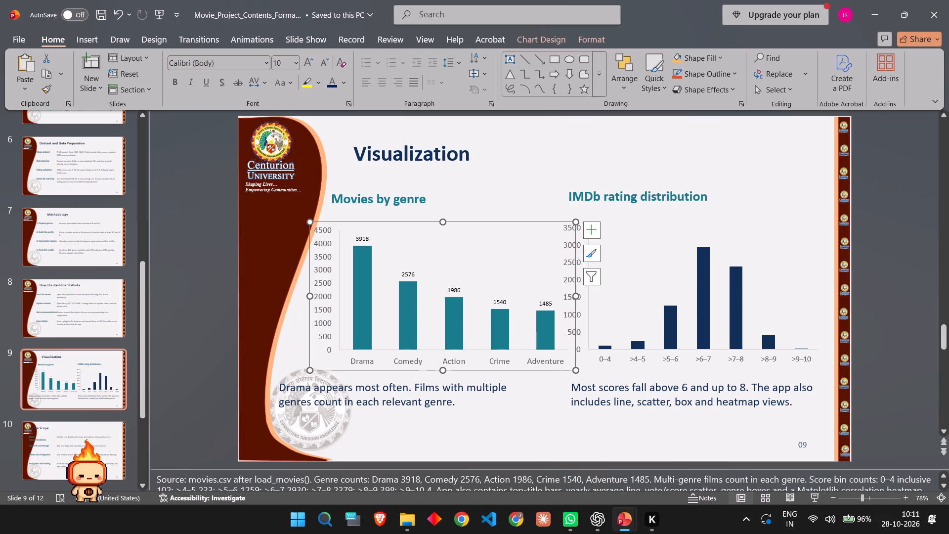
# Shrink the Movies by genre bar chart from its lower outer corner so it stops overlapping the IMDb rating distribution chart.
pyautogui.moveTo(575, 371); pyautogui.dragTo(572, 369)
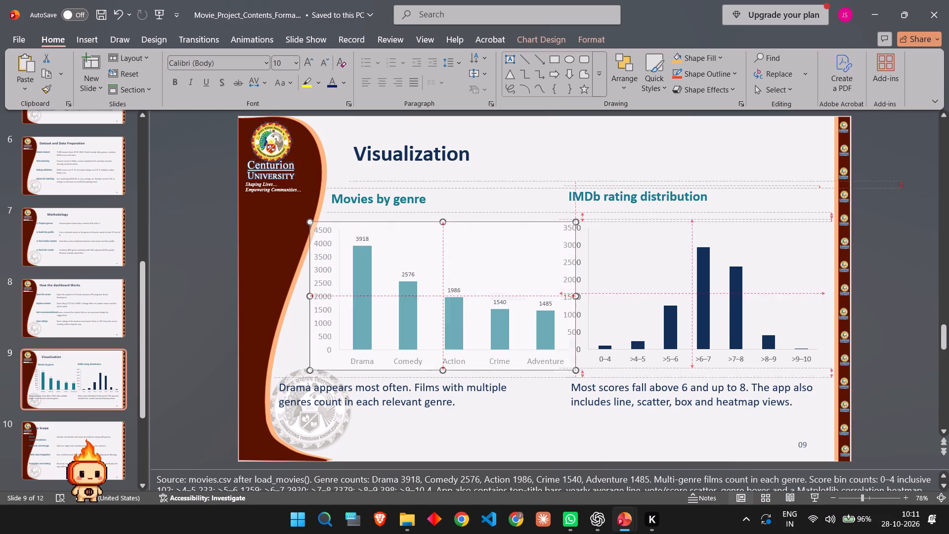
pyautogui.moveTo(572, 369); pyautogui.dragTo(555, 364)
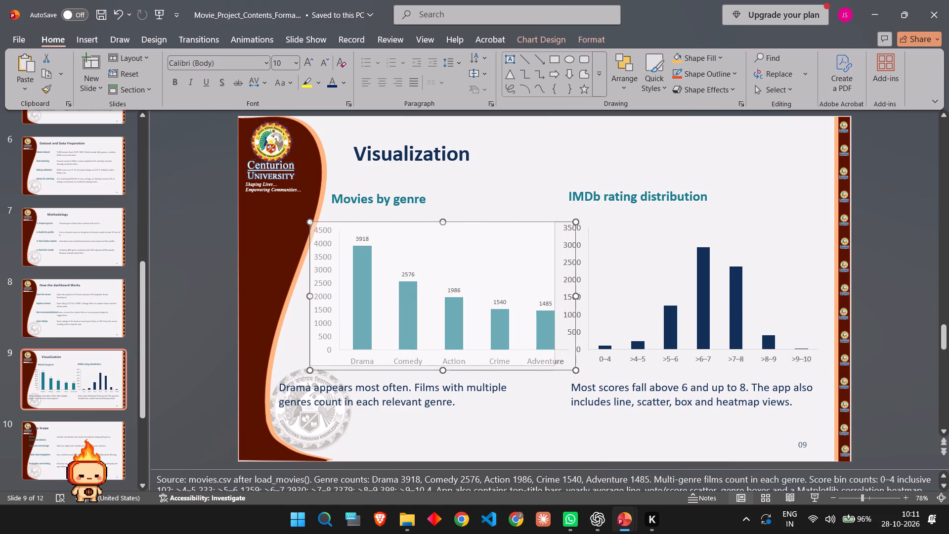
pyautogui.moveTo(555, 364); pyautogui.dragTo(553, 364)
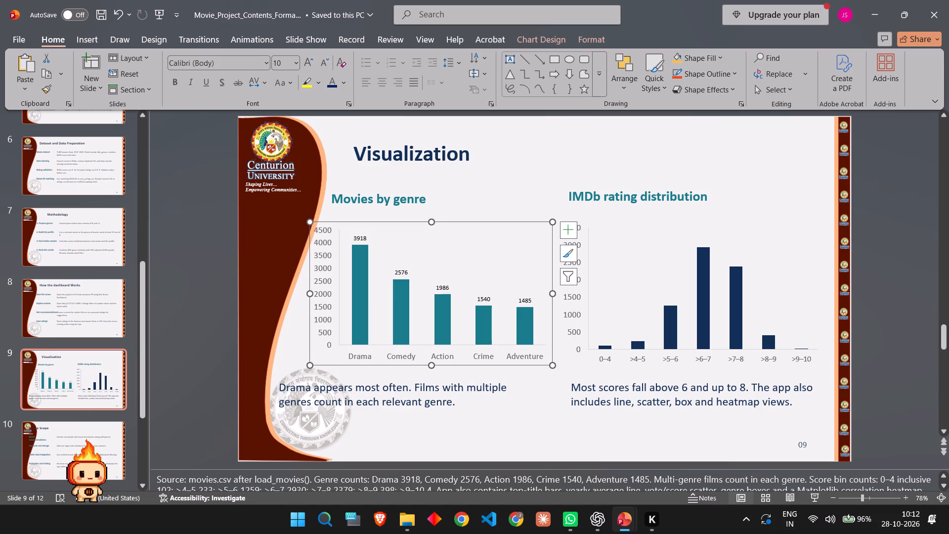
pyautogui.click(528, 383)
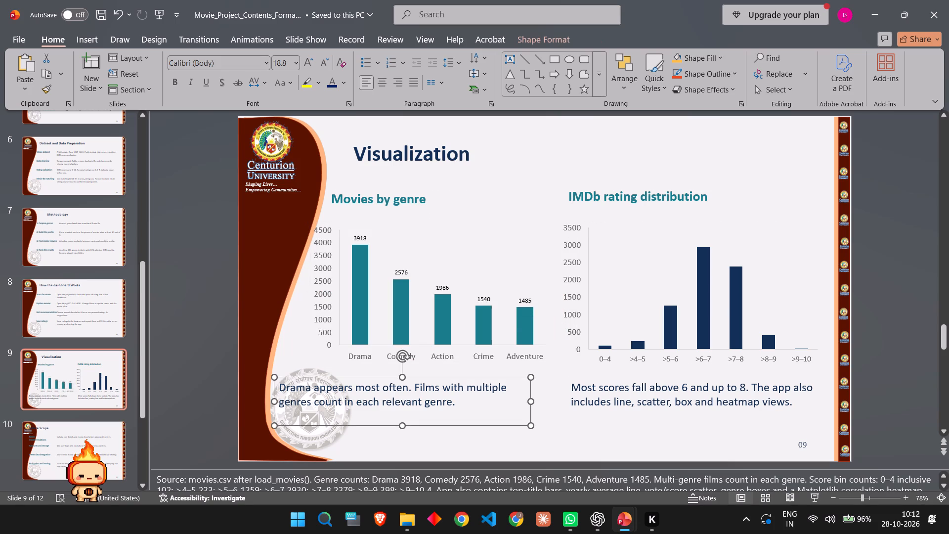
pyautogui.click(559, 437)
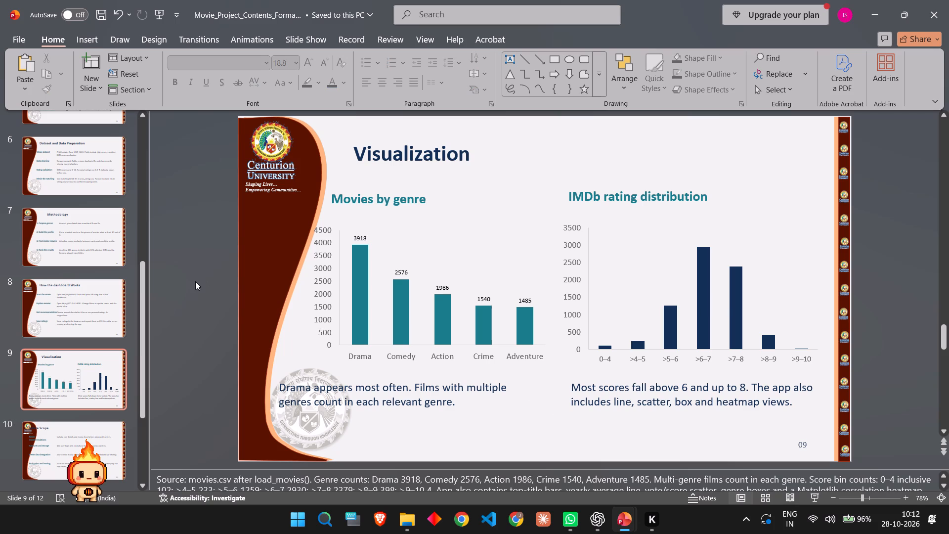
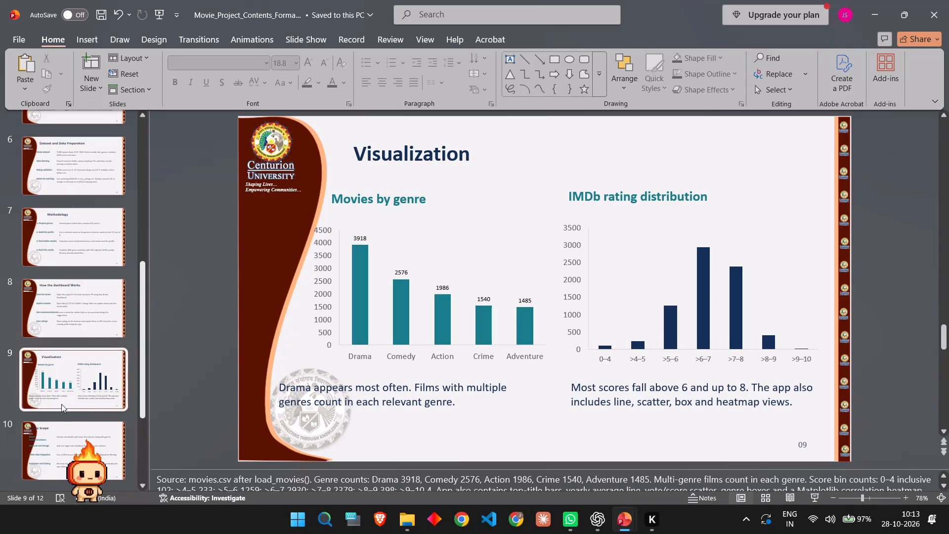
# On slide 10, move the Future Scope title rightward until it clears the logo and the curved border.
pyautogui.click(49, 436)
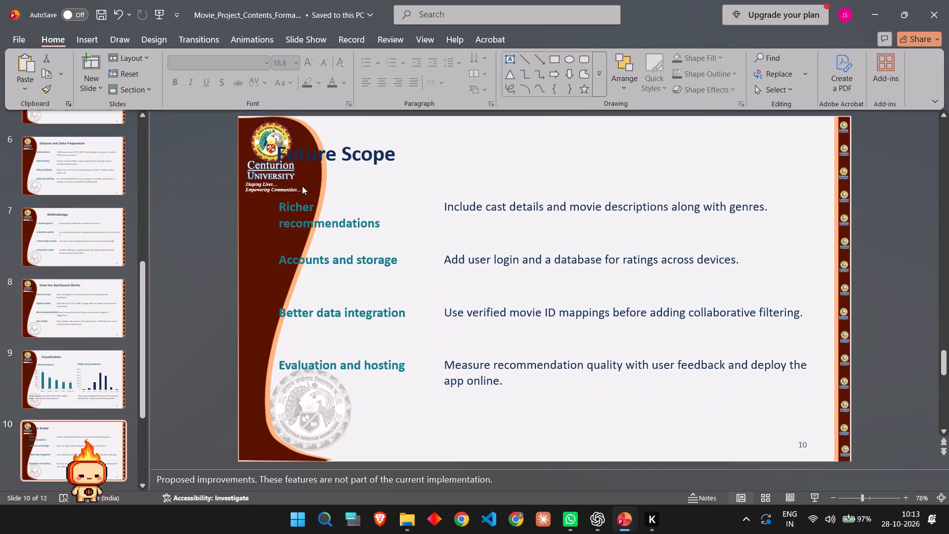
pyautogui.click(324, 166)
pyautogui.moveTo(344, 139); pyautogui.dragTo(401, 138)
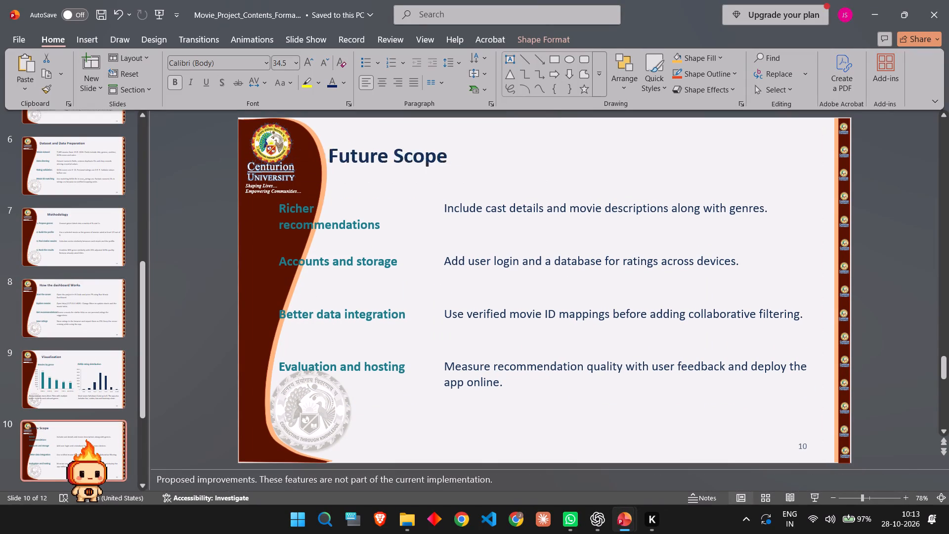
pyautogui.moveTo(401, 138); pyautogui.dragTo(415, 138)
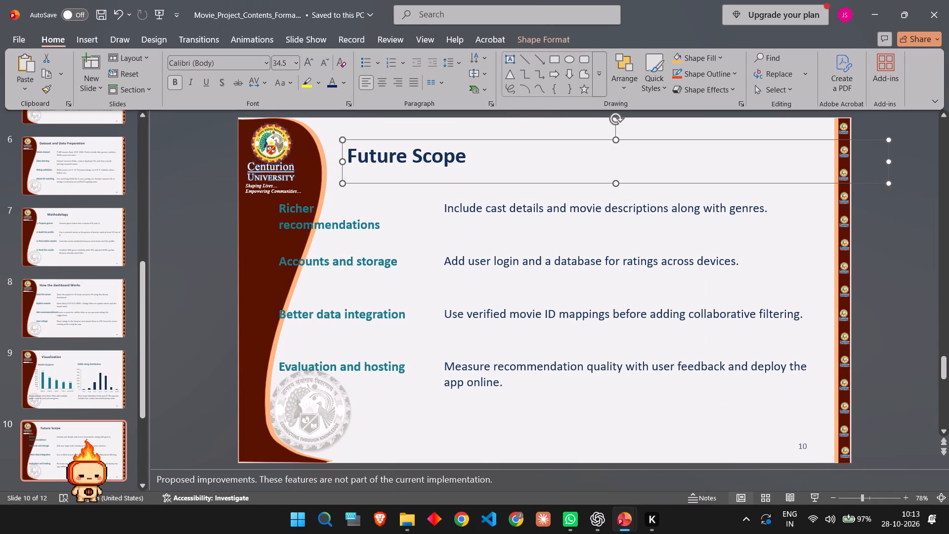
# Nudge the four teal Future Scope headings, together with the title, rightward until the headings clear the curved border.
pyautogui.keyDown('ctrl'); pyautogui.click(287, 212); pyautogui.keyUp('ctrl')
pyautogui.keyDown('ctrl'); pyautogui.click(294, 261); pyautogui.keyUp('ctrl')
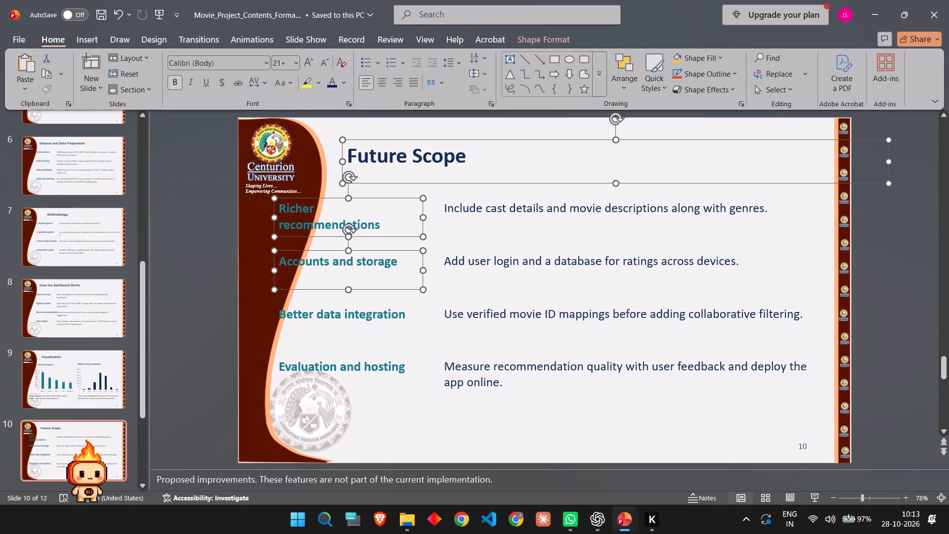
pyautogui.keyDown('ctrl'); pyautogui.click(297, 310); pyautogui.keyUp('ctrl')
pyautogui.keyDown('ctrl'); pyautogui.click(298, 359); pyautogui.keyUp('ctrl')
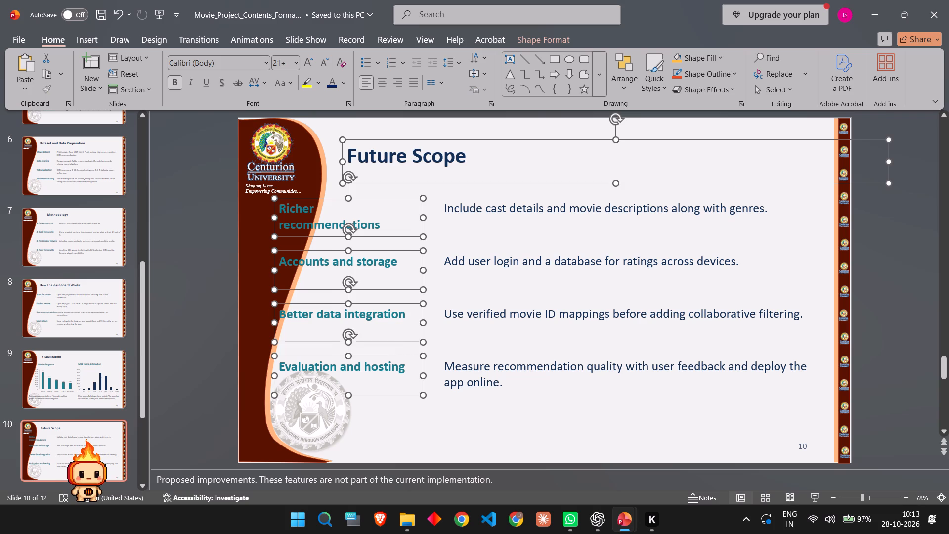
pyautogui.press('Right')
pyautogui.press('Right')
pyautogui.press('Right')
pyautogui.press('Right')
pyautogui.press('Right')
pyautogui.press('Right')
pyautogui.press('Right')
pyautogui.press('Right')
pyautogui.press('Right')
pyautogui.press('Right')
pyautogui.press('Right')
pyautogui.press('Right')
pyautogui.press('Right')
pyautogui.press('Right')
pyautogui.press('Right')
pyautogui.press('Right')
pyautogui.press('Right')
pyautogui.press('Right')
pyautogui.press('Right')
pyautogui.press('Right')
pyautogui.press('Right')
pyautogui.press('Right')
pyautogui.press('Right')
pyautogui.press('Right')
pyautogui.press('Right')
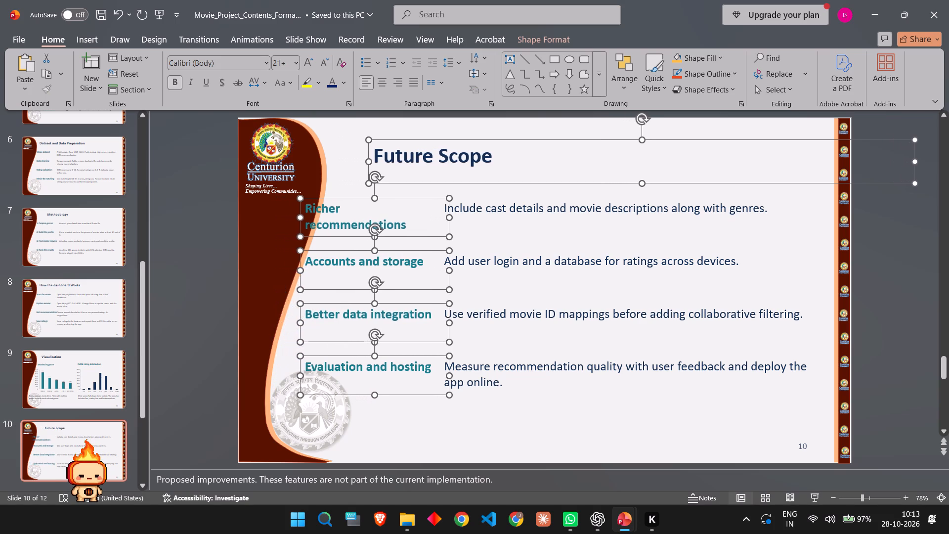
pyautogui.press('Right')
pyautogui.press('Right')
pyautogui.press('Right')
pyautogui.press('Right')
pyautogui.press('Right')
pyautogui.press('Right')
pyautogui.press('Right')
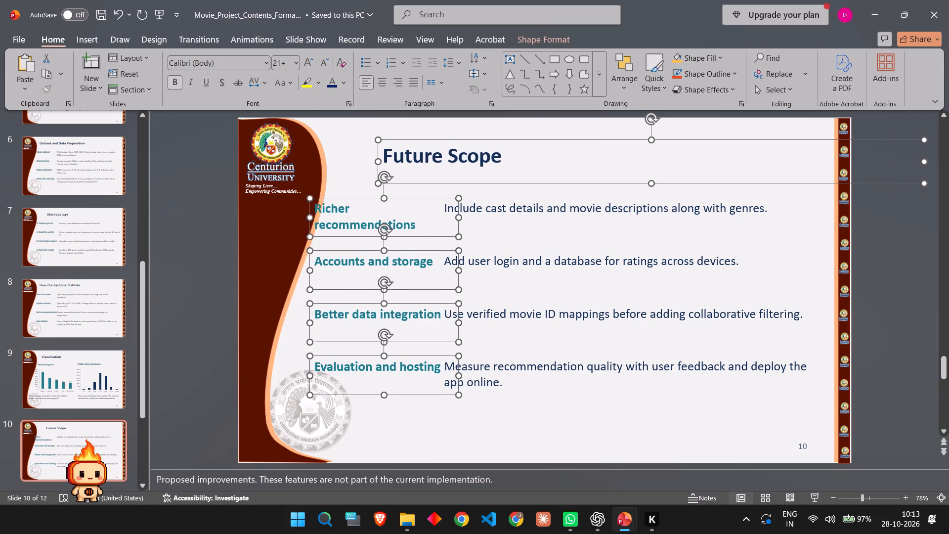
pyautogui.press('Right')
pyautogui.press('Right')
pyautogui.press('Right')
pyautogui.press('Right')
pyautogui.press('Right')
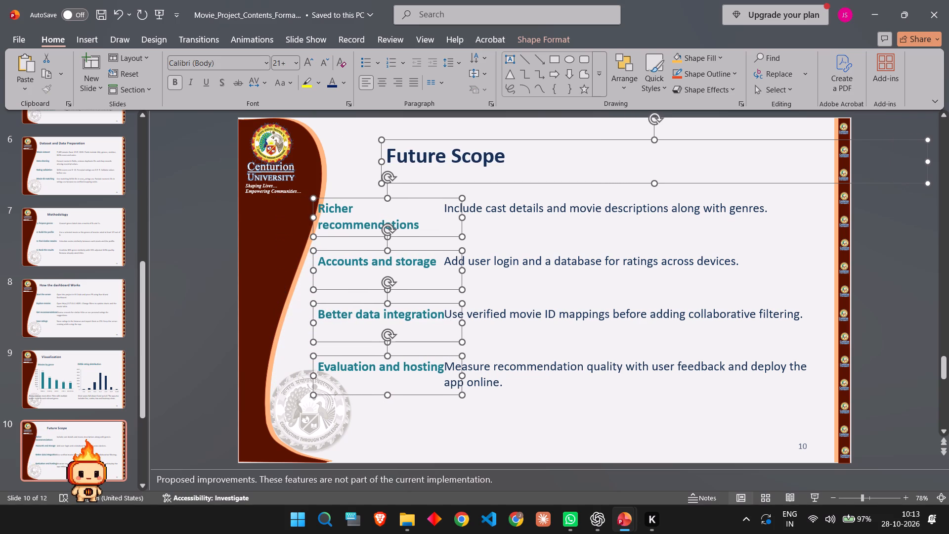
pyautogui.press('Right')
pyautogui.press('Right')
pyautogui.press('Right')
pyautogui.press('Right')
pyautogui.press('Right')
pyautogui.press('Right')
pyautogui.press('Right')
pyautogui.press('Right')
pyautogui.press('Right')
pyautogui.press('Right')
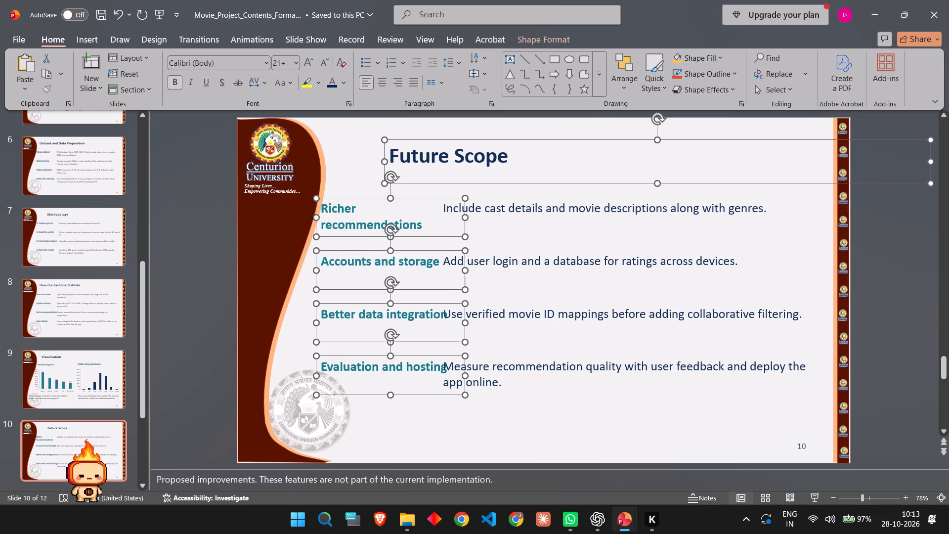
pyautogui.press('Right')
pyautogui.press('Right')
pyautogui.press('Right')
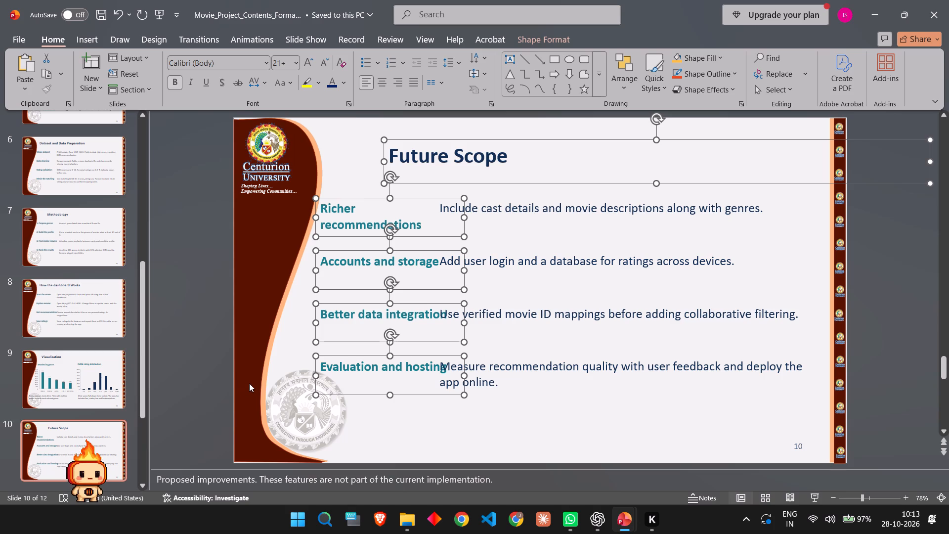
pyautogui.click(275, 362)
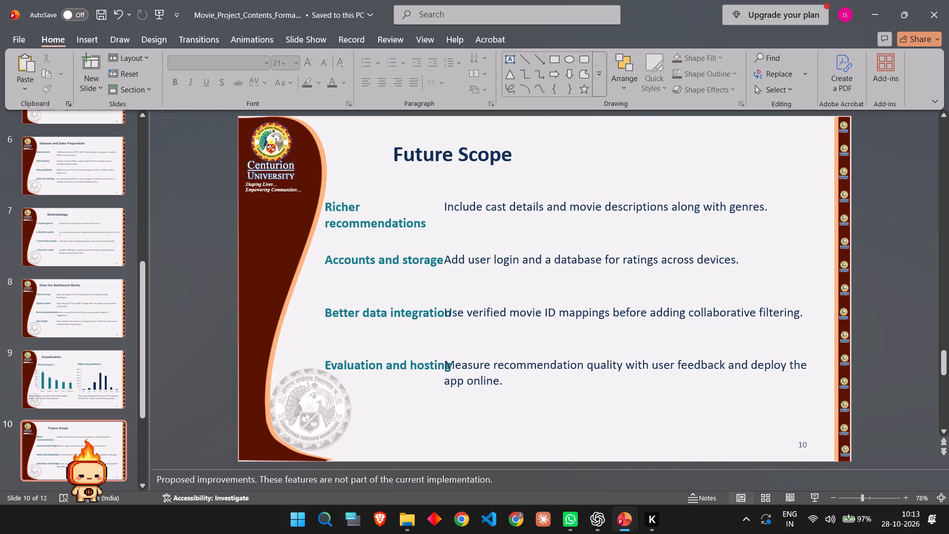
# Nudge the four Future Scope description text boxes rightward together so they stop overlapping their teal headings.
pyautogui.click(537, 207)
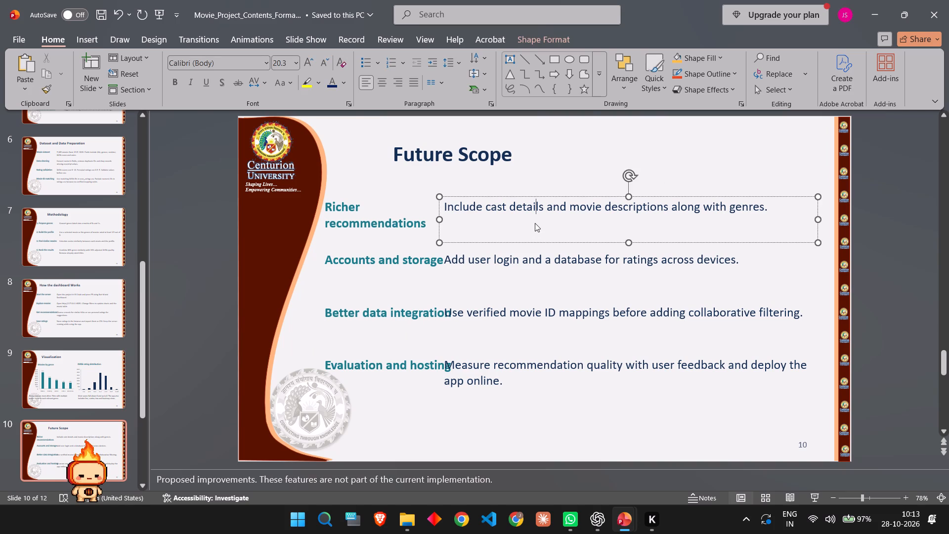
pyautogui.keyDown('ctrl'); pyautogui.click(523, 250); pyautogui.keyUp('ctrl')
pyautogui.keyDown('ctrl'); pyautogui.click(518, 303); pyautogui.keyUp('ctrl')
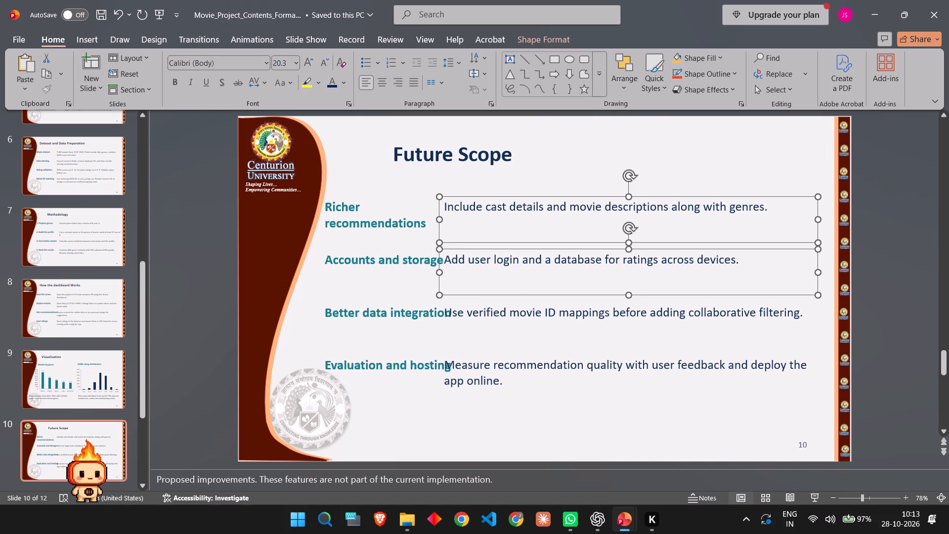
pyautogui.keyDown('ctrl'); pyautogui.click(504, 367); pyautogui.keyUp('ctrl')
pyautogui.press('Right')
pyautogui.press('Right')
pyautogui.press('Right')
pyautogui.press('Right')
pyautogui.press('Right')
pyautogui.press('Right')
pyautogui.press('Right')
pyautogui.press('Right')
pyautogui.press('Right')
pyautogui.press('Right')
pyautogui.press('Right')
pyautogui.press('Right')
pyautogui.press('Right')
pyautogui.press('Right')
pyautogui.press('Right')
pyautogui.press('Right')
pyautogui.press('Right')
pyautogui.press('Right')
pyautogui.press('Right')
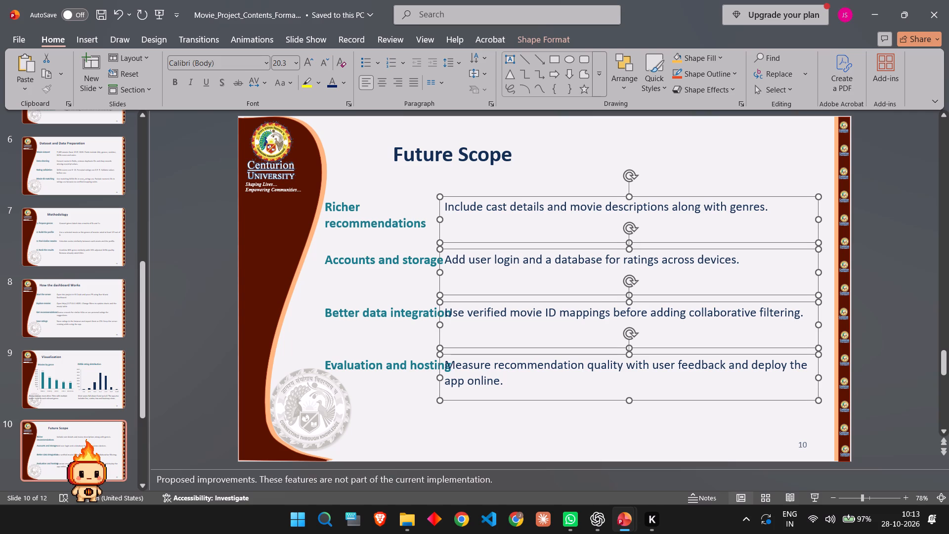
pyautogui.doubleClick(464, 441)
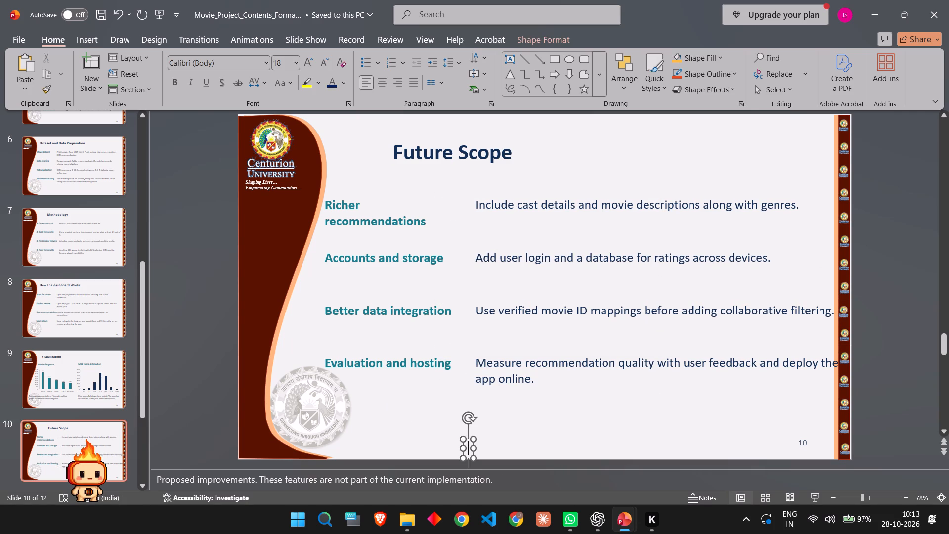
pyautogui.click(374, 391)
# On slide 11, nudge the Conclusion title and its three paragraphs rightward together until their text clears the curved border.
pyautogui.scroll(-1, 61, 326)
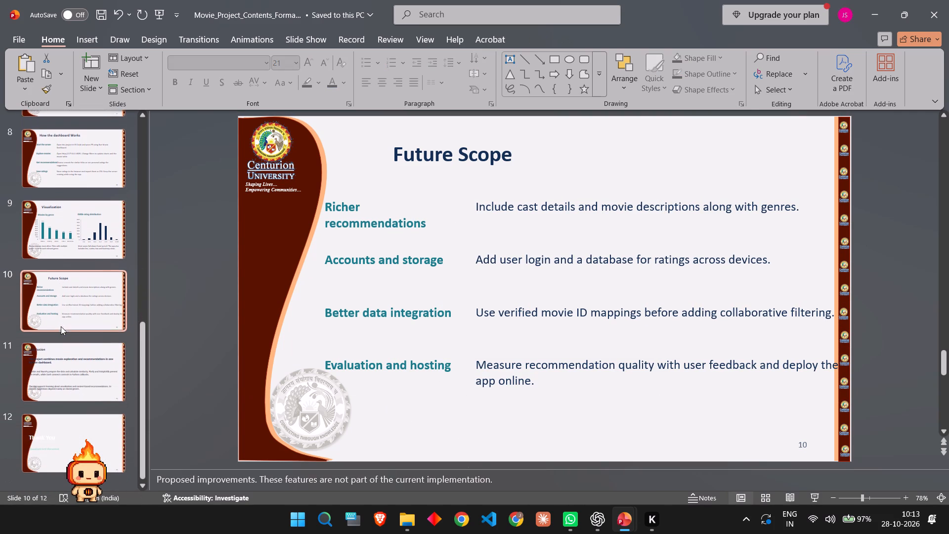
pyautogui.scroll(-2, 61, 326)
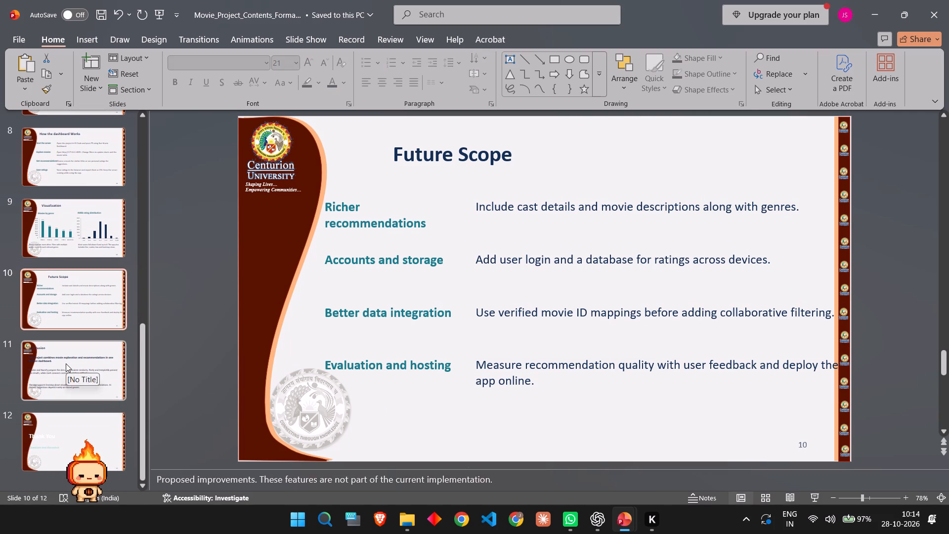
pyautogui.click(66, 363)
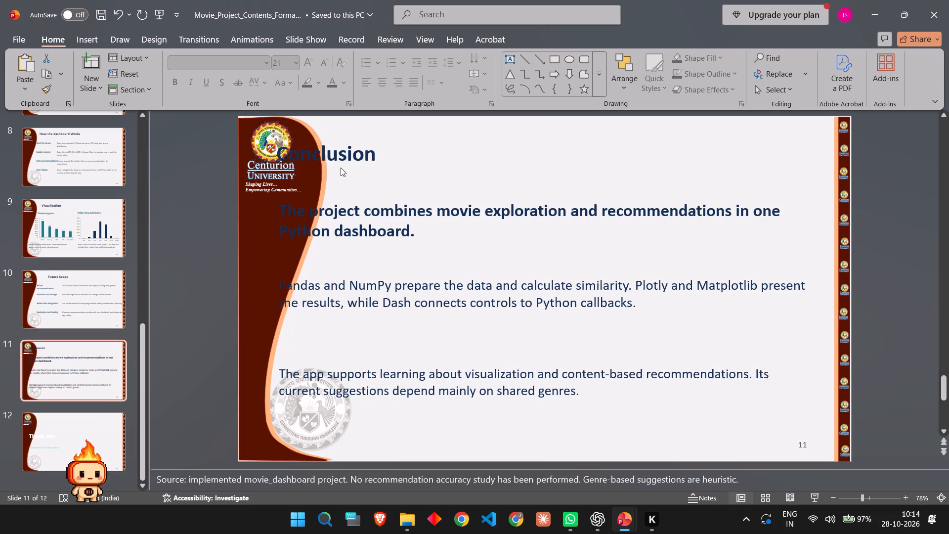
pyautogui.click(334, 154)
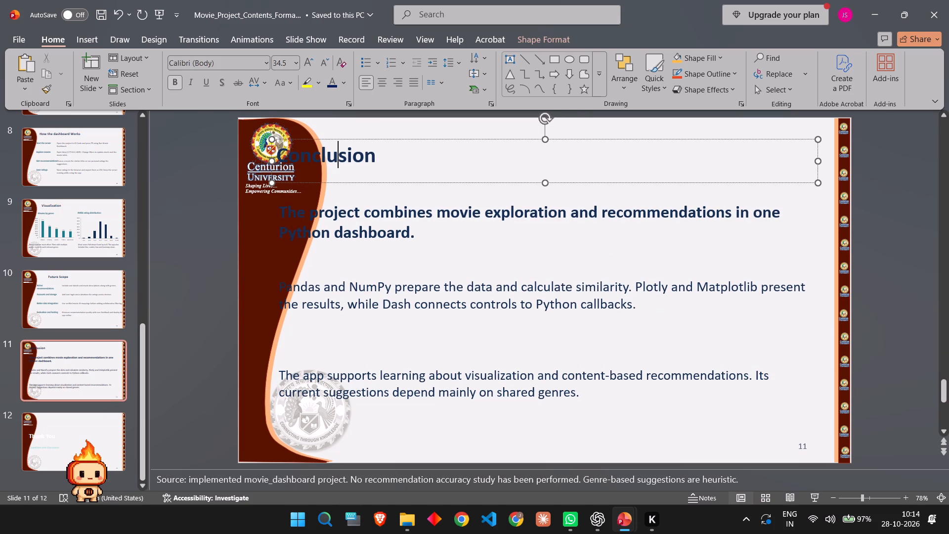
pyautogui.keyDown('ctrl'); pyautogui.click(412, 161); pyautogui.keyUp('ctrl')
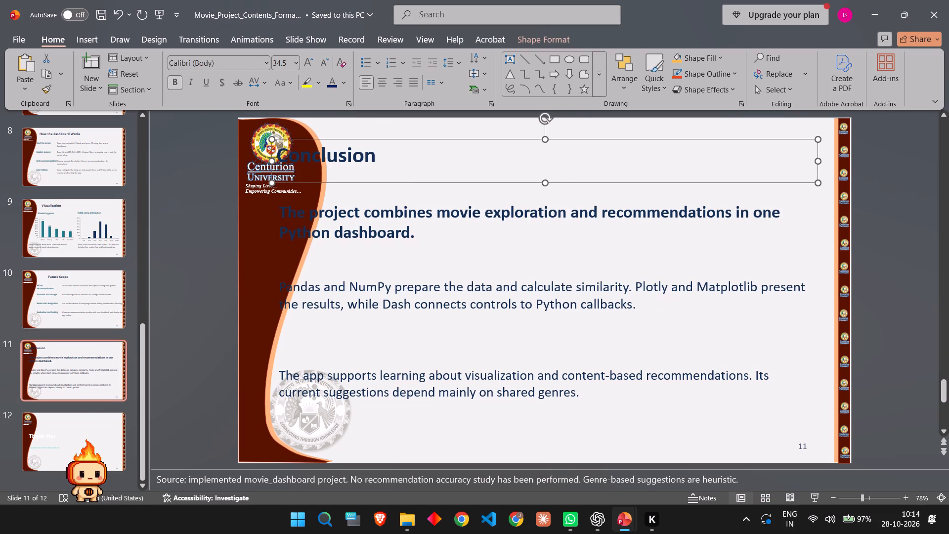
pyautogui.keyDown('ctrl'); pyautogui.click(392, 219); pyautogui.keyUp('ctrl')
pyautogui.keyDown('ctrl'); pyautogui.click(385, 298); pyautogui.keyUp('ctrl')
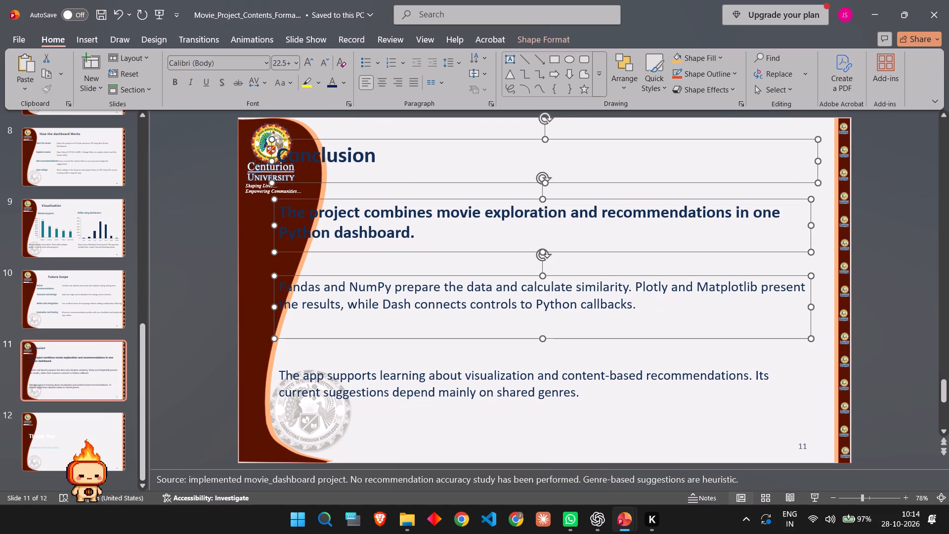
pyautogui.keyDown('ctrl'); pyautogui.click(371, 369); pyautogui.keyUp('ctrl')
pyautogui.press('Right')
pyautogui.press('Right')
pyautogui.press('Right')
pyautogui.press('Right')
pyautogui.press('Right')
pyautogui.press('Right')
pyautogui.press('Right')
pyautogui.press('Right')
pyautogui.press('Right')
pyautogui.press('Right')
pyautogui.press('Right')
pyautogui.press('Right')
pyautogui.press('Right')
pyautogui.press('Right')
pyautogui.press('Right')
pyautogui.press('Right')
pyautogui.press('Right')
pyautogui.press('Right')
pyautogui.press('Right')
pyautogui.press('Right')
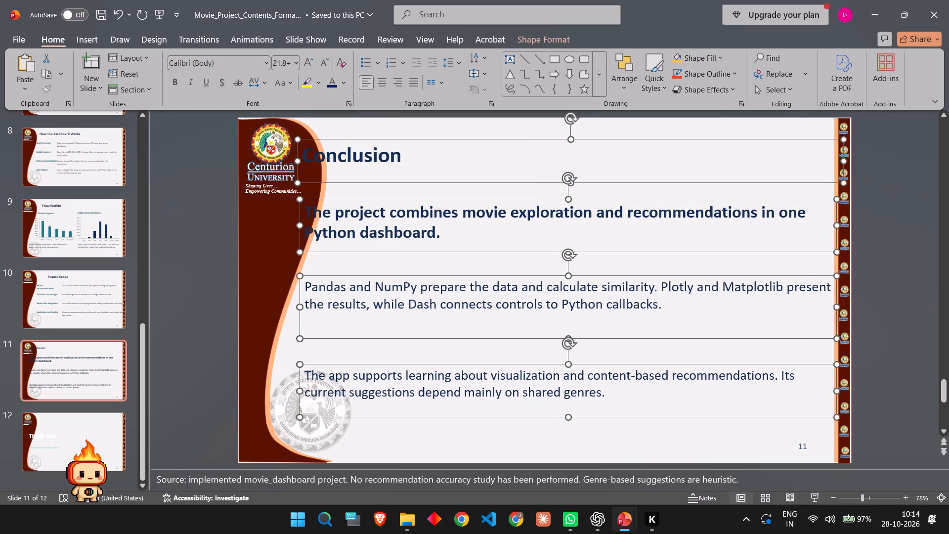
pyautogui.press('Right')
pyautogui.press('Right')
pyautogui.press('Right')
pyautogui.press('Right')
pyautogui.press('Right')
pyautogui.press('Right')
pyautogui.press('Right')
pyautogui.press('Right')
pyautogui.press('Right')
pyautogui.press('Right')
pyautogui.press('Right')
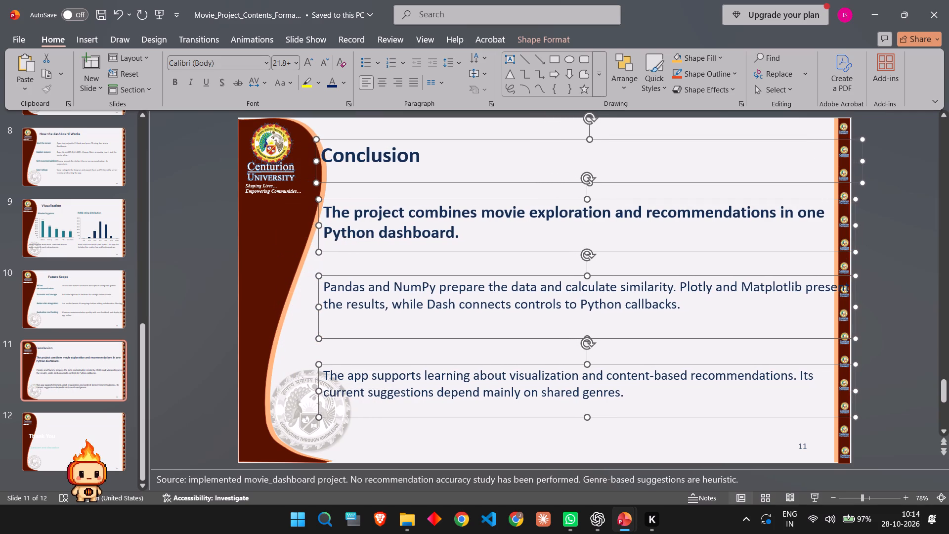
pyautogui.press('Right')
pyautogui.press('Right')
pyautogui.press('Right')
pyautogui.press('Right')
pyautogui.press('Right')
pyautogui.press('Right')
pyautogui.press('Right')
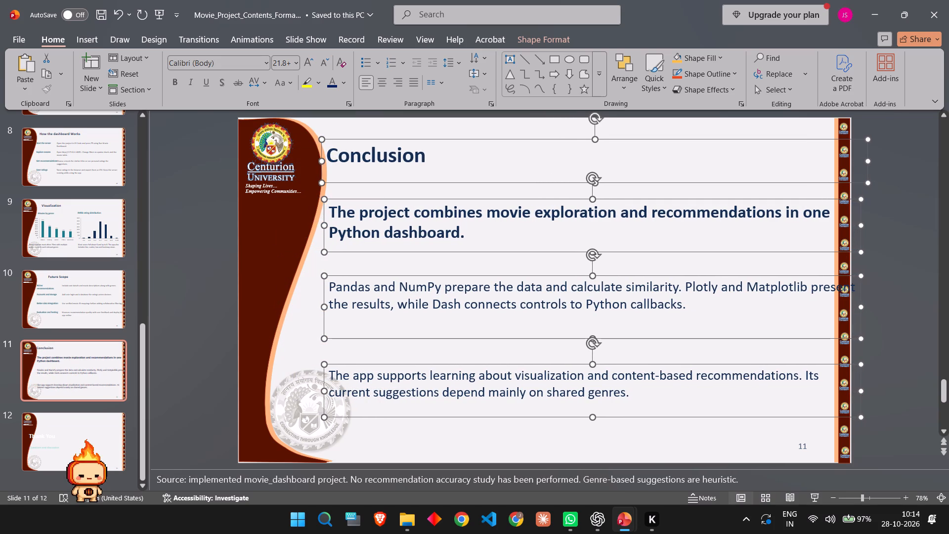
# Narrow the Conclusion title and paragraph boxes slightly from their inner edge, leaving a small gap beside the curved border.
pyautogui.moveTo(322, 161); pyautogui.dragTo(327, 161)
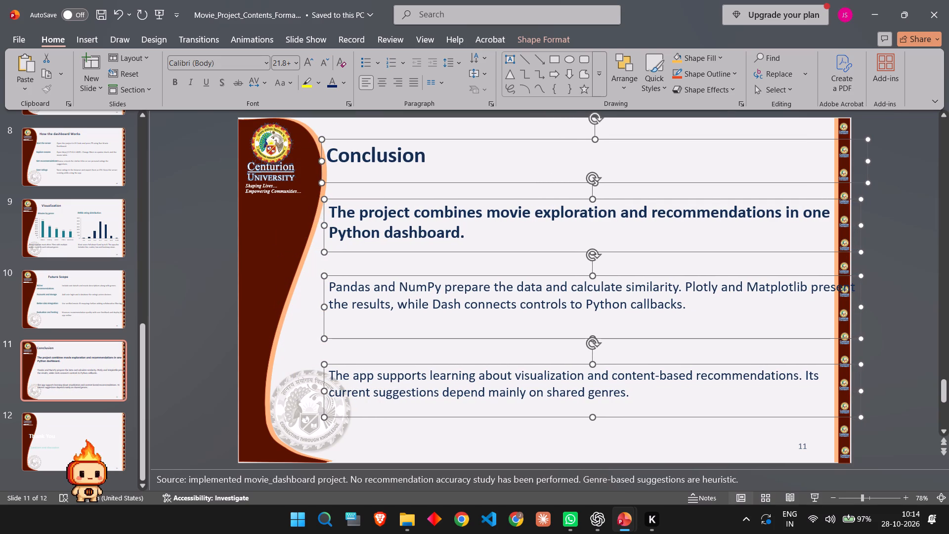
pyautogui.moveTo(327, 161); pyautogui.dragTo(328, 164)
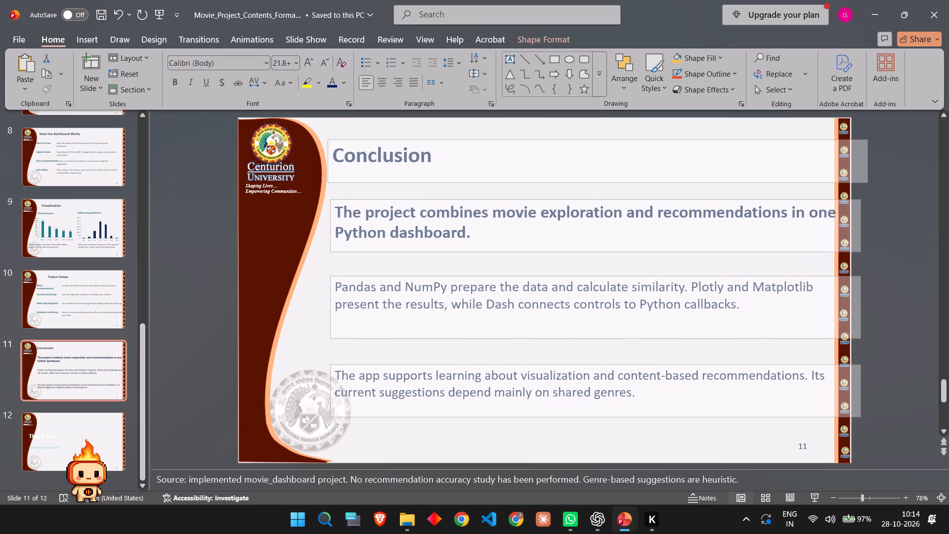
pyautogui.moveTo(328, 164); pyautogui.dragTo(326, 164)
pyautogui.click(295, 235)
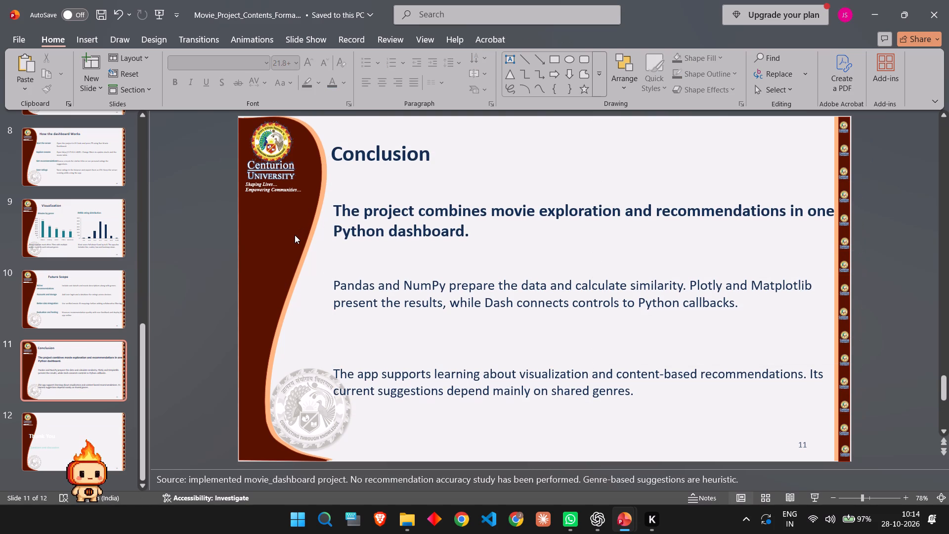
pyautogui.click(81, 433)
pyautogui.moveTo(88, 474); pyautogui.dragTo(184, 343)
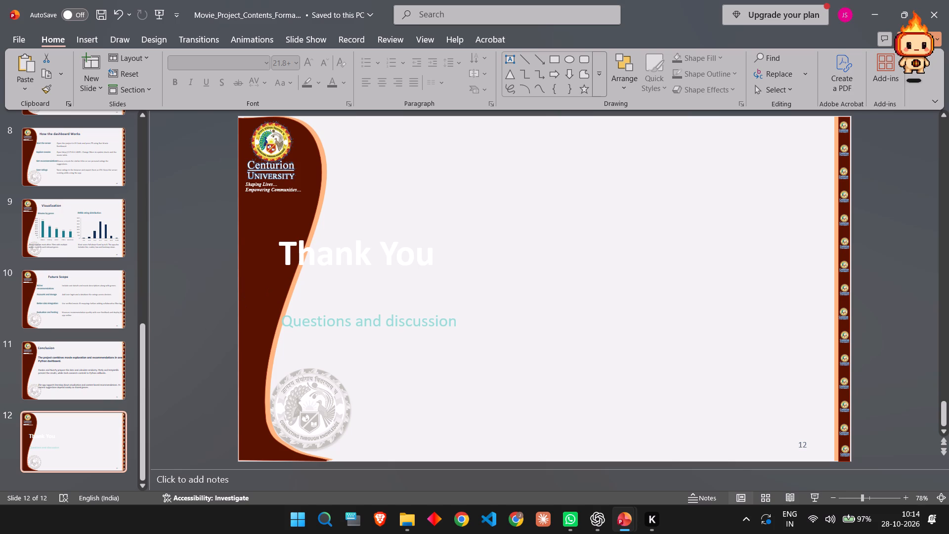
pyautogui.click(371, 252)
pyautogui.doubleClick(371, 252)
pyautogui.doubleClick(371, 252)
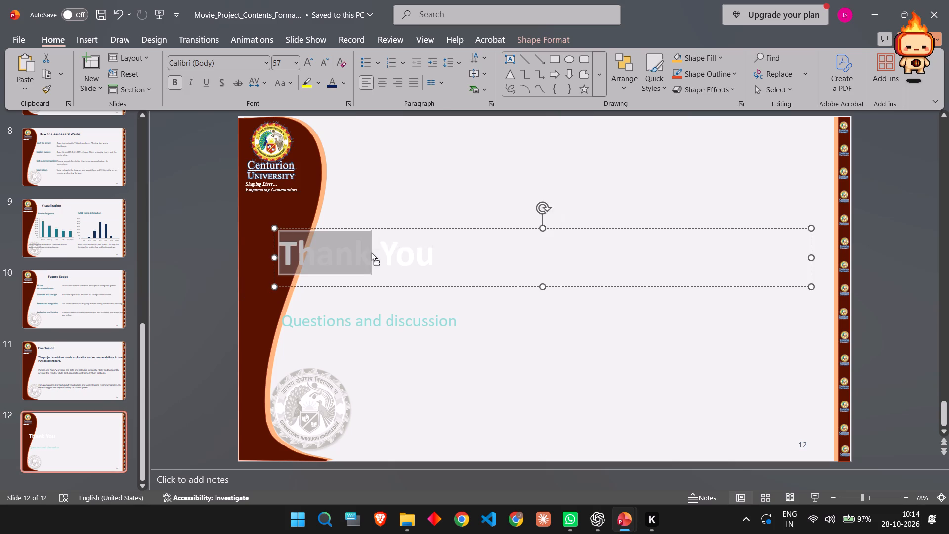
pyautogui.tripleClick(320, 256)
pyautogui.click(320, 256)
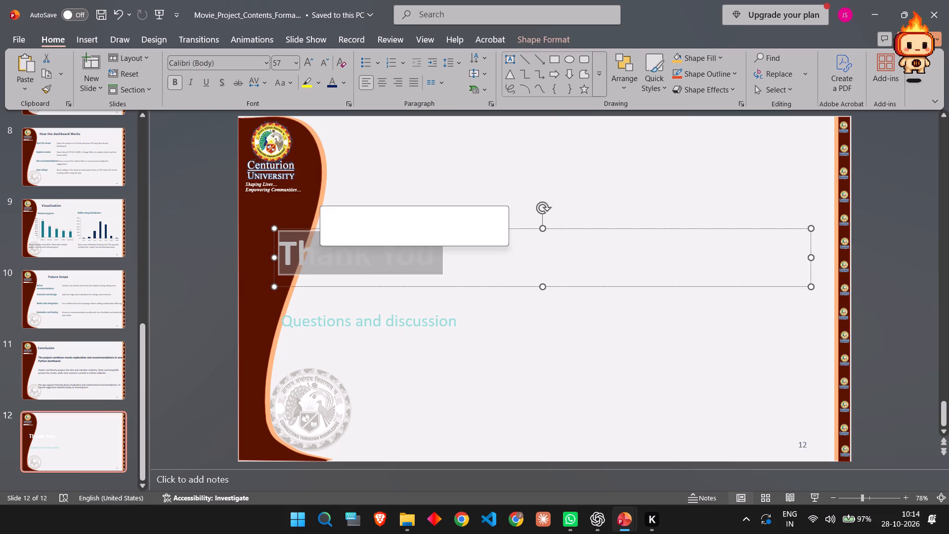
pyautogui.doubleClick(320, 256)
pyautogui.doubleClick(320, 256)
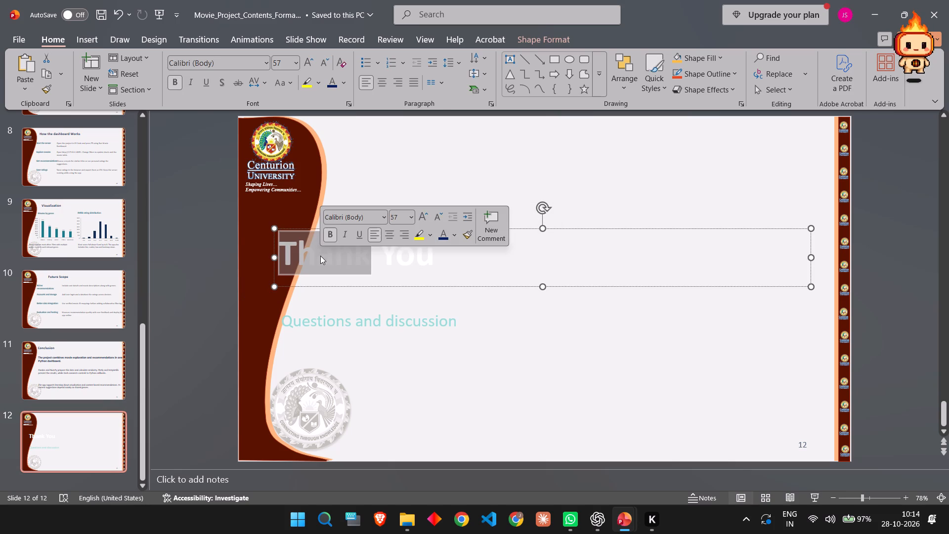
pyautogui.click(463, 256)
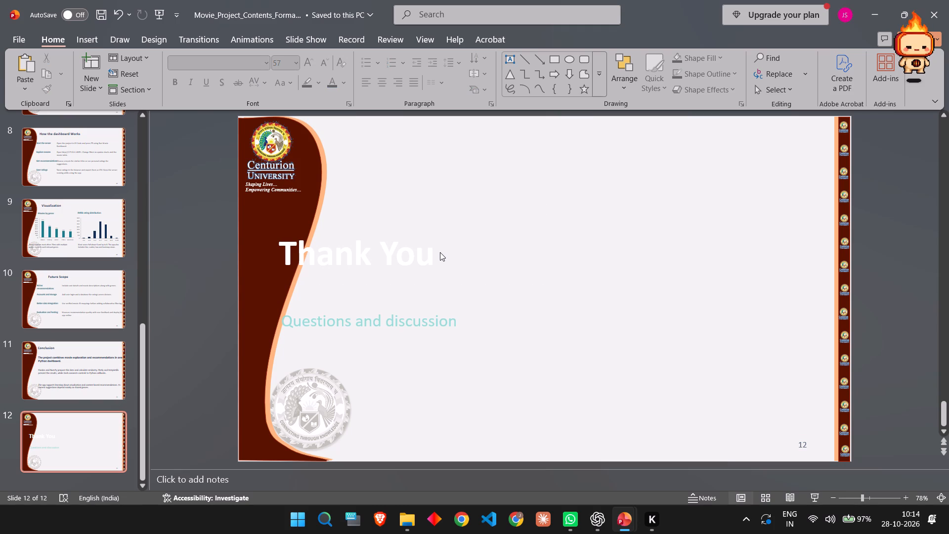
pyautogui.moveTo(433, 252); pyautogui.dragTo(275, 257)
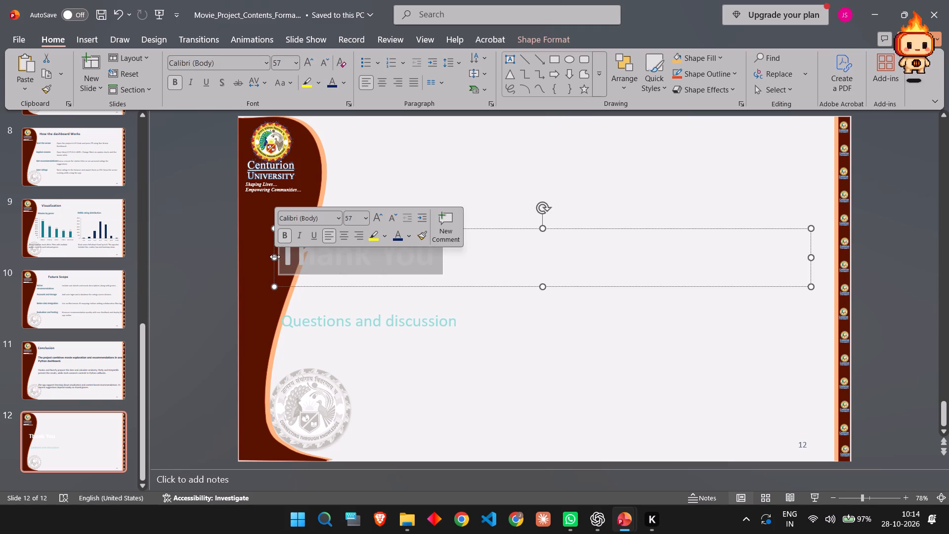
pyautogui.click(398, 238)
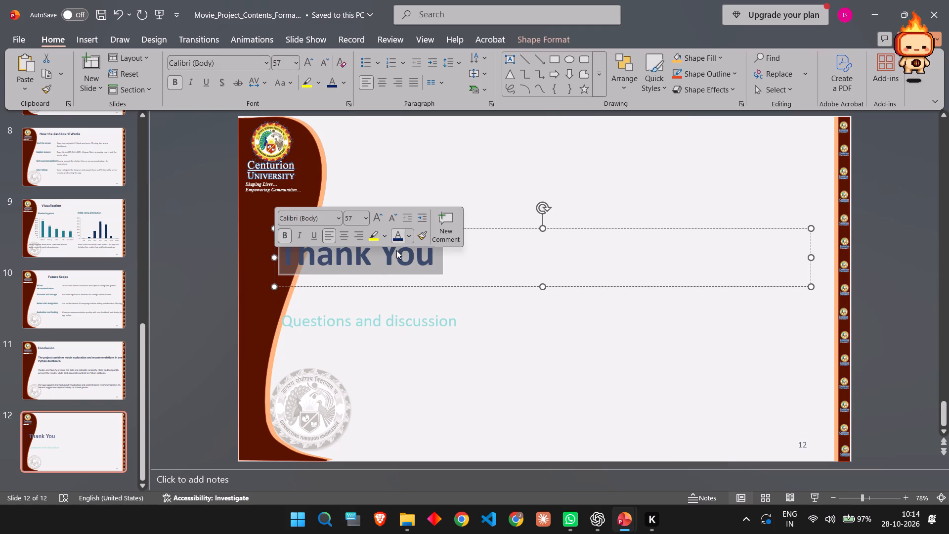
pyautogui.moveTo(388, 283); pyautogui.dragTo(474, 268)
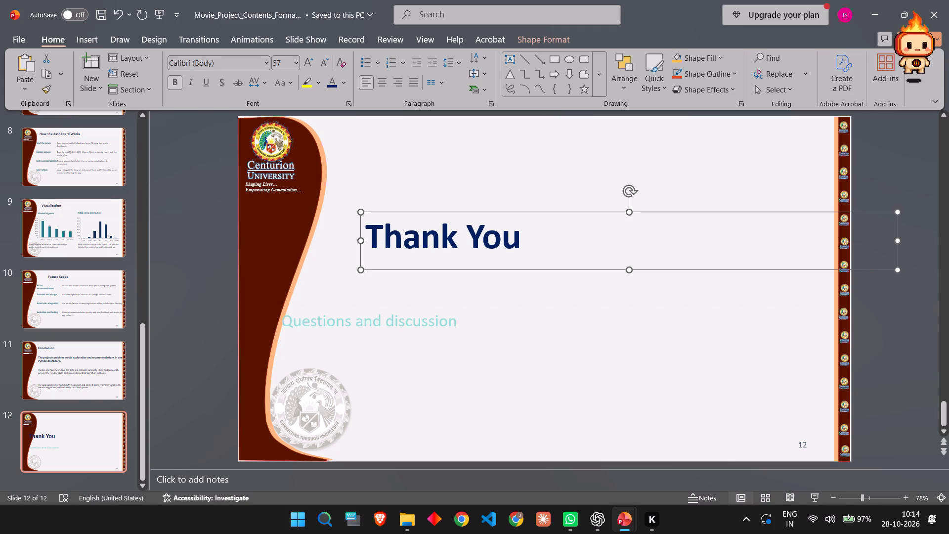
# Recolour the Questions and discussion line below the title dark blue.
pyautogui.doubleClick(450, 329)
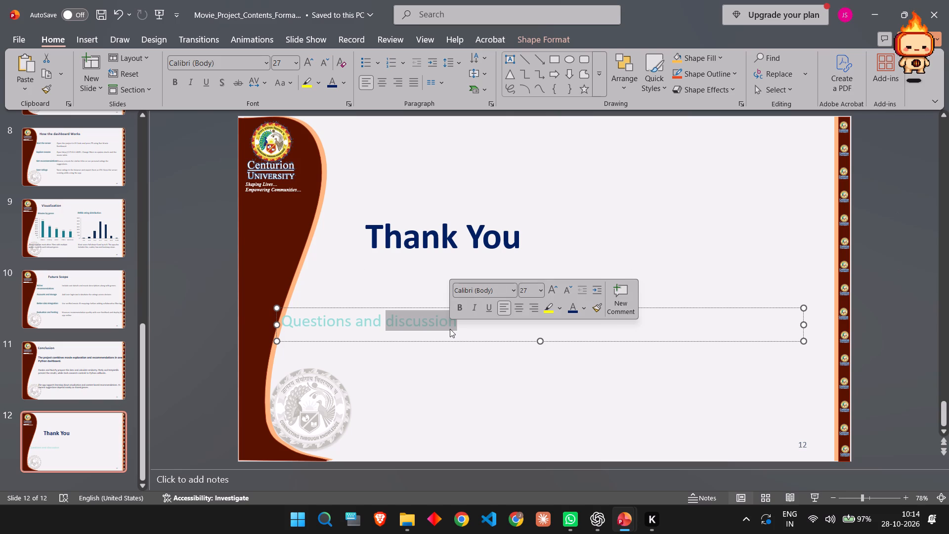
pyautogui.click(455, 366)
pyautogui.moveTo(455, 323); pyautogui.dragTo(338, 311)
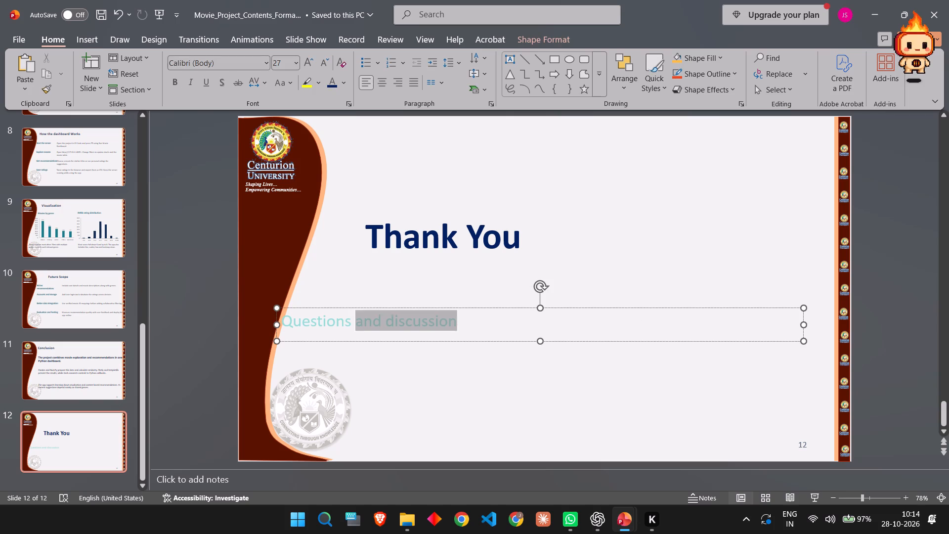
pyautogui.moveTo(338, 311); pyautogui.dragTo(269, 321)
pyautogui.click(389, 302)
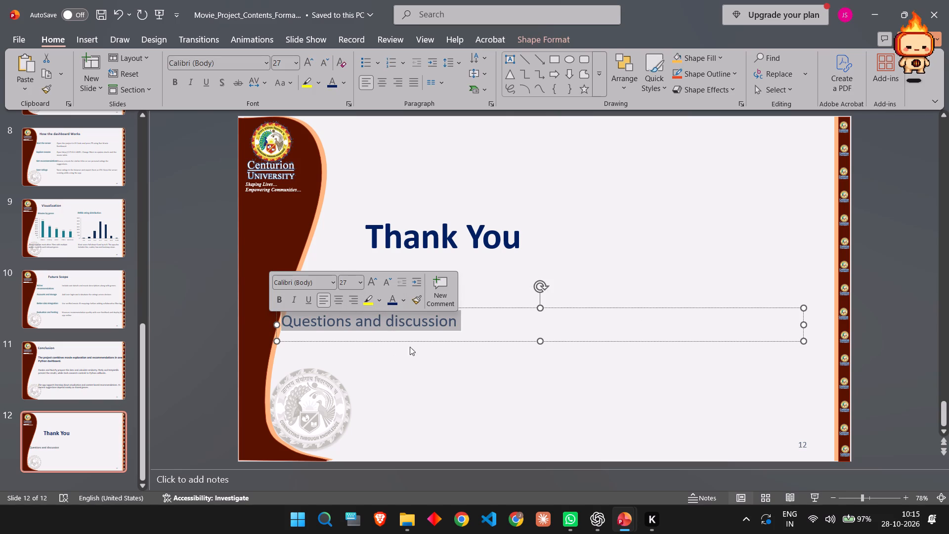
# Delete the Questions and discussion text from the closing slide.
pyautogui.moveTo(413, 341); pyautogui.dragTo(487, 345)
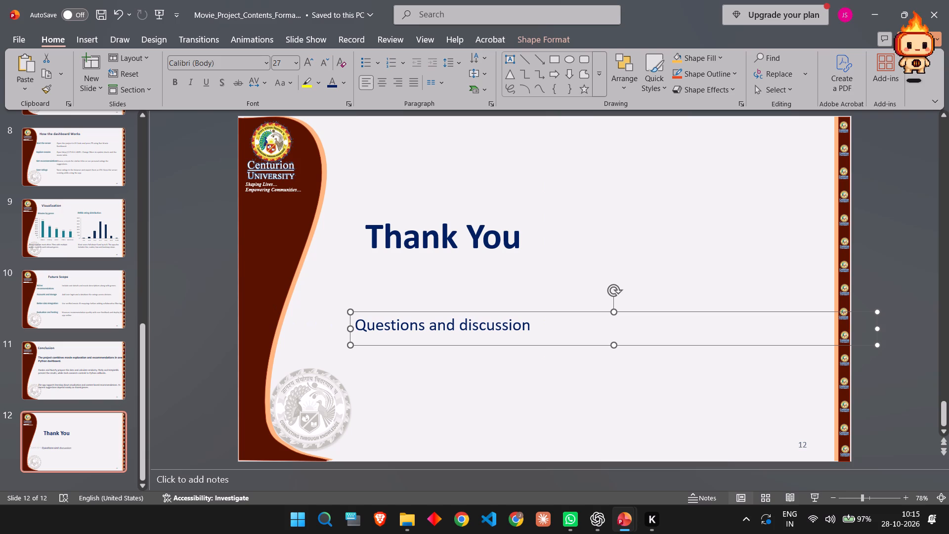
pyautogui.press('Delete')
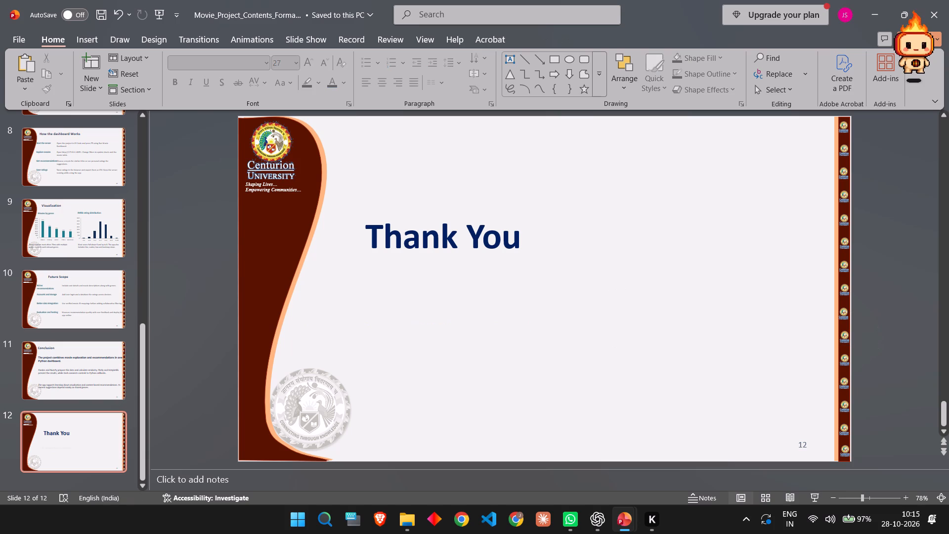
# Move the Thank You title to roughly the middle of the closing slide.
pyautogui.click(472, 240)
pyautogui.moveTo(475, 268); pyautogui.dragTo(564, 294)
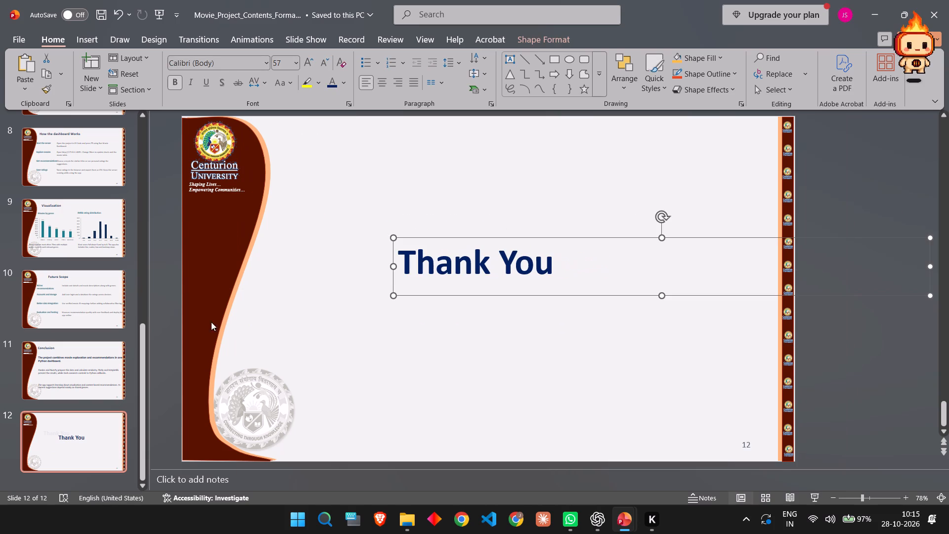
# Save the presentation.
pyautogui.click(108, 8)
# Return to the title slide and look over its project, presenter and submission details.
pyautogui.scroll(16, 97, 239)
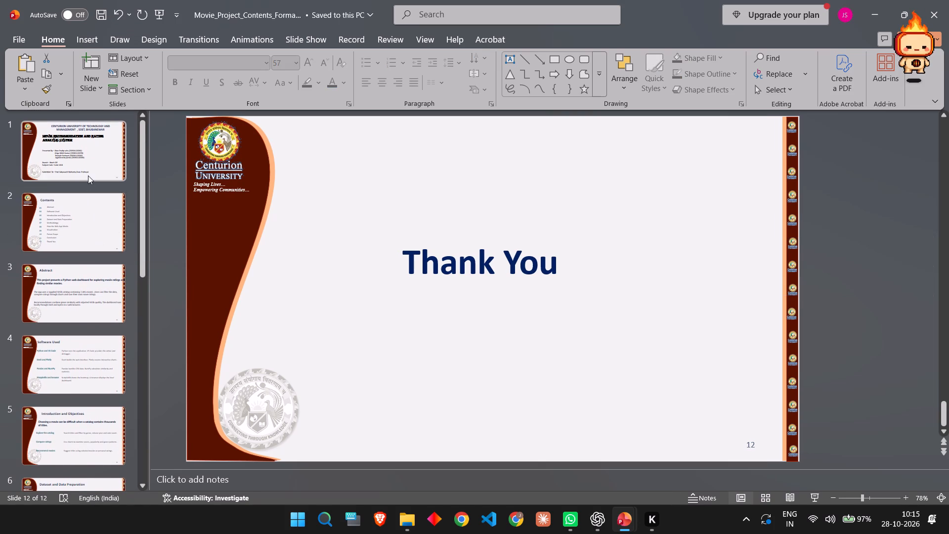
pyautogui.click(87, 174)
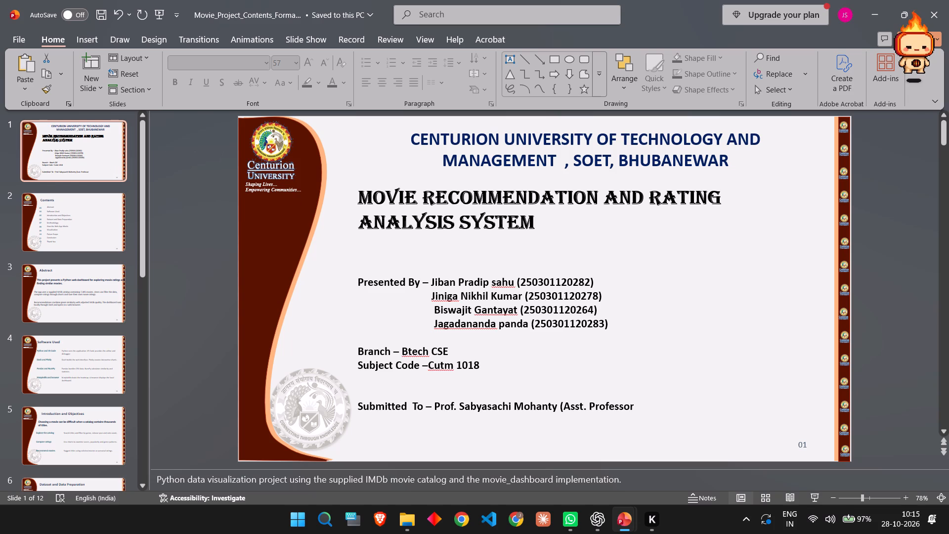
# Switch to Visual Studio Code and read through app.py, from the table function and dashboard layout down to the callbacks.
pyautogui.click(488, 523)
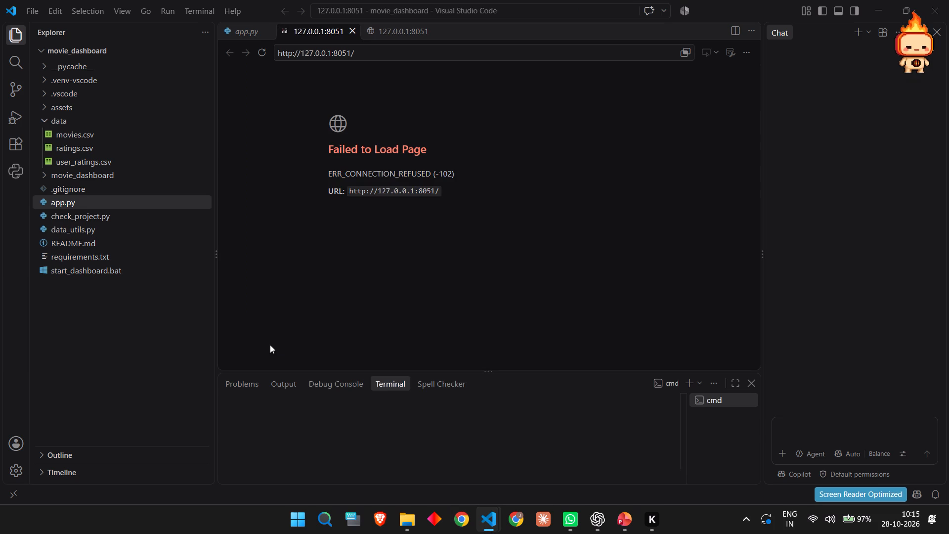
pyautogui.click(252, 33)
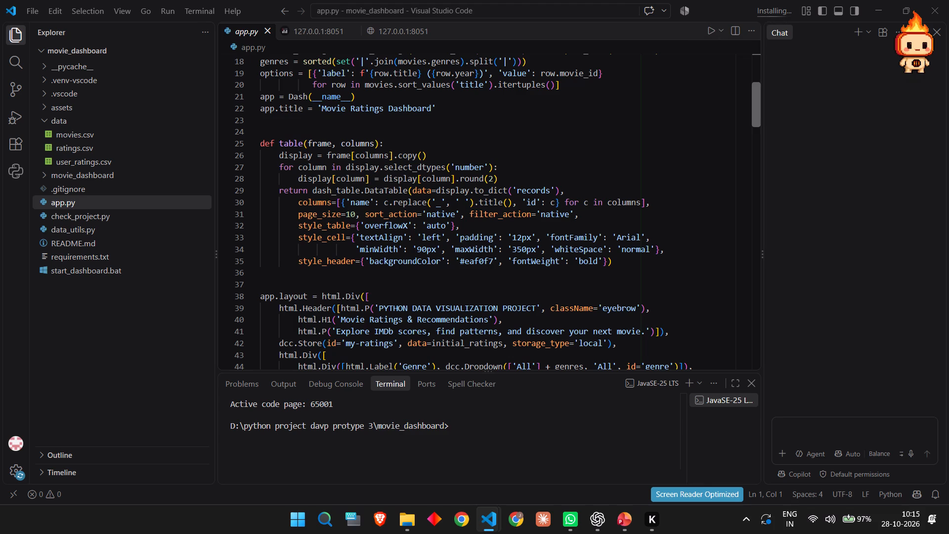
pyautogui.scroll(-1, 581, 174)
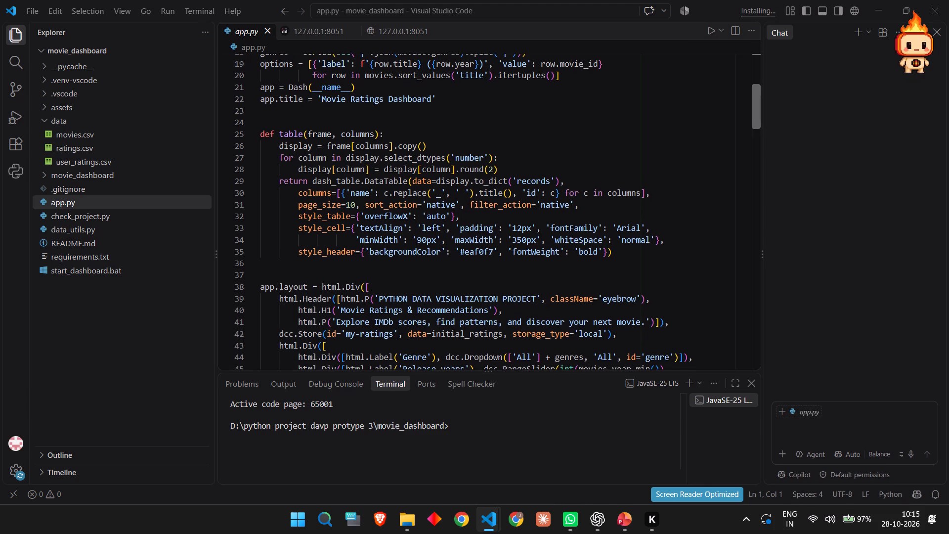
pyautogui.scroll(-3, 581, 174)
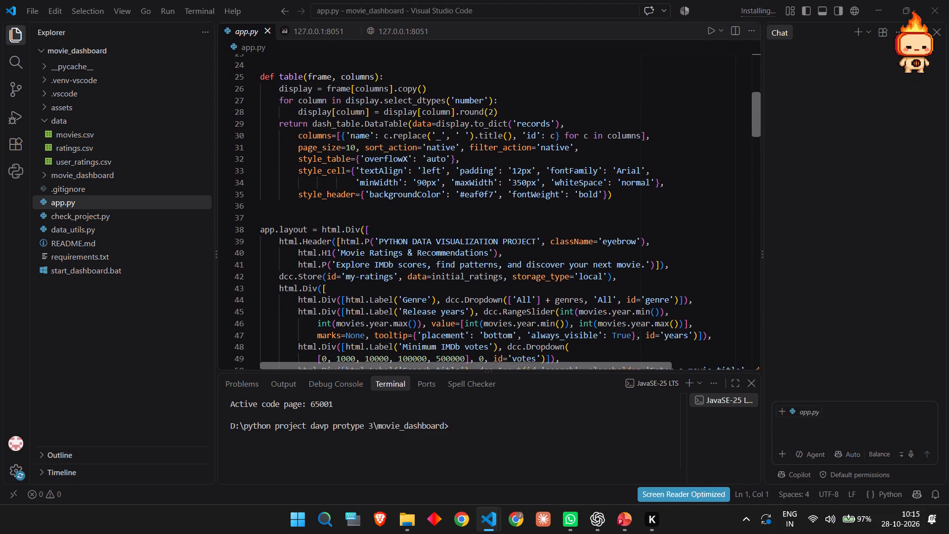
pyautogui.scroll(-6, 581, 174)
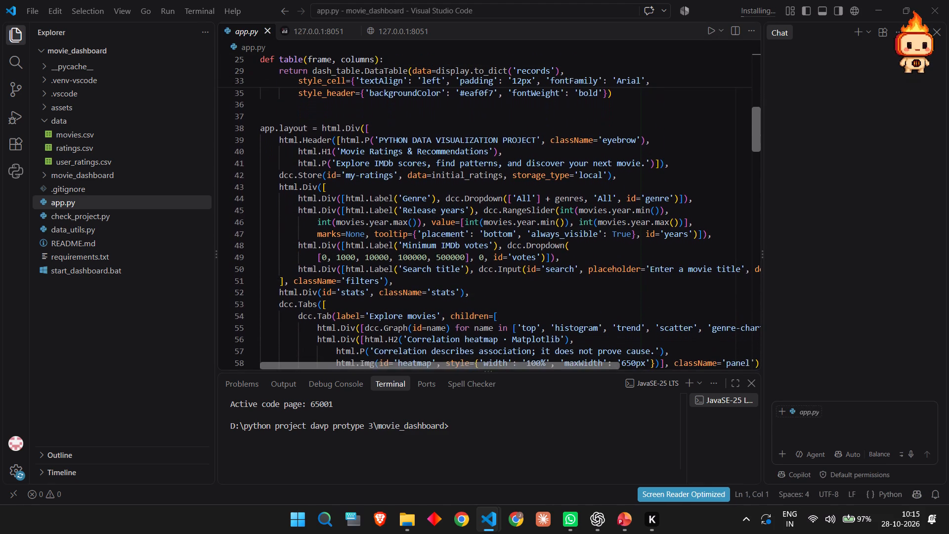
pyautogui.scroll(-5, 581, 174)
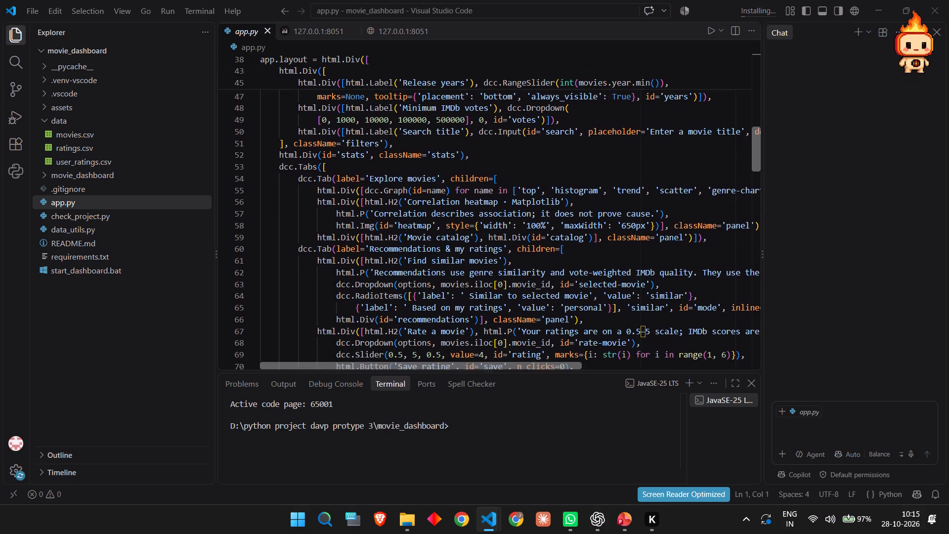
pyautogui.scroll(-3, 581, 174)
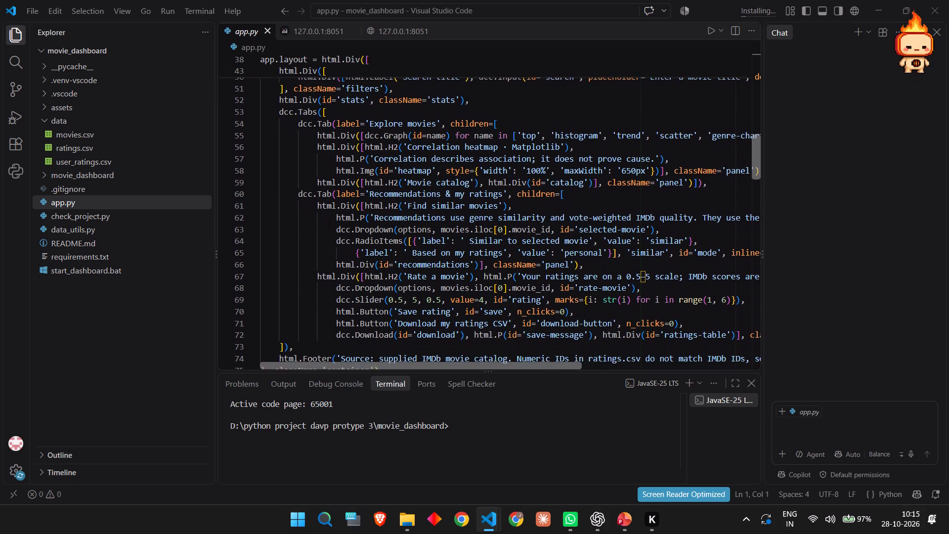
pyautogui.scroll(-2, 581, 174)
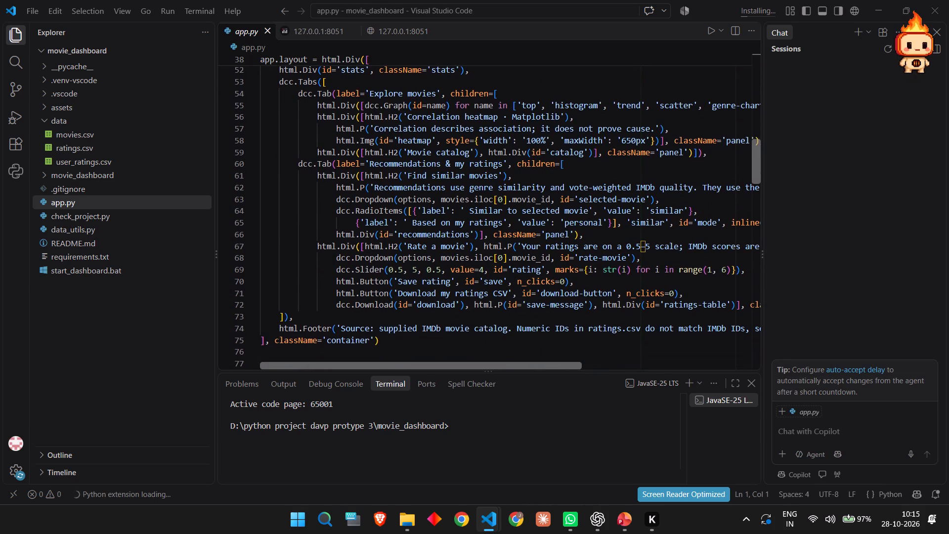
pyautogui.scroll(-3, 581, 174)
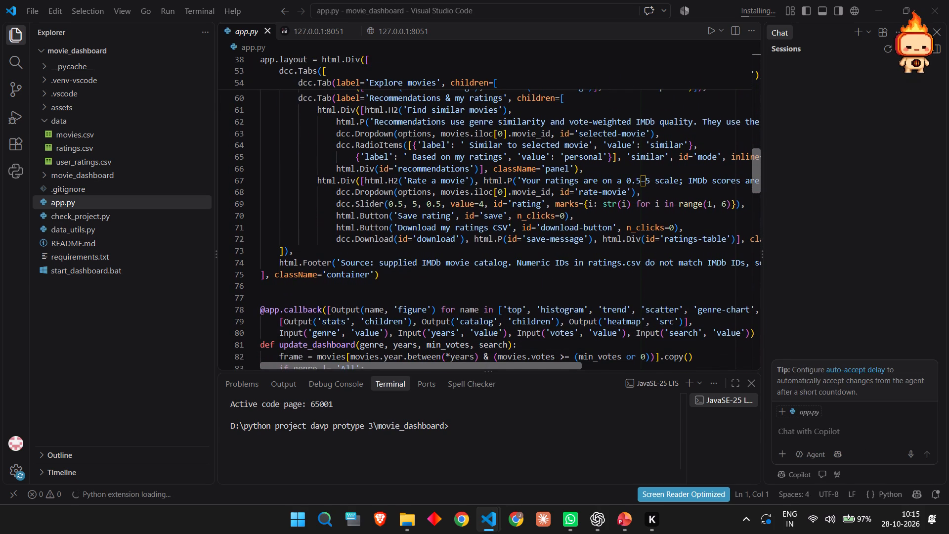